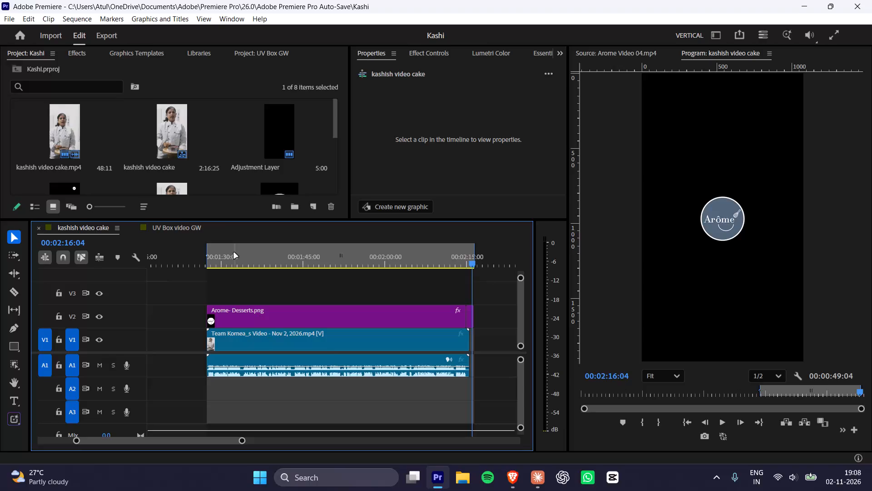
Open the UV Box video GW sequence in the timeline.
scroll(147, 204, "down", 7, "alt")
left_click(161, 230)
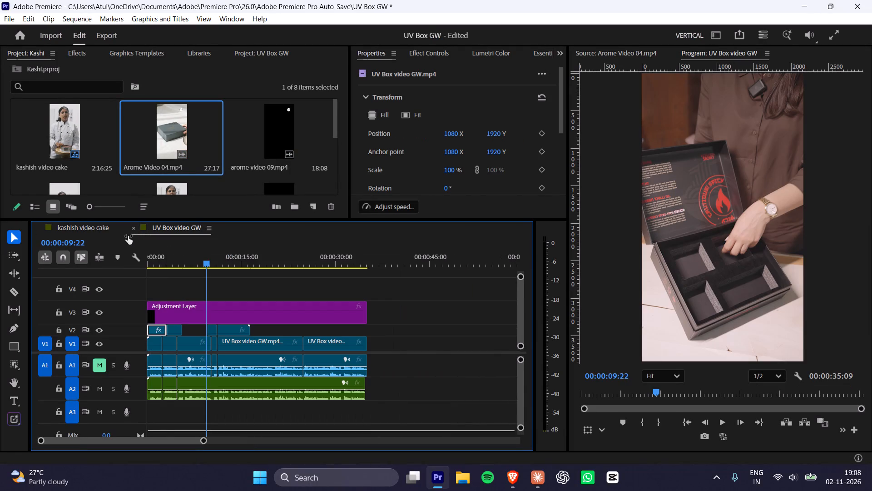
Play and scrub the first few seconds of the sequence to examine the cuts between the opening V2 clips.
left_click_drag(179, 264, 77, 264)
key("space")
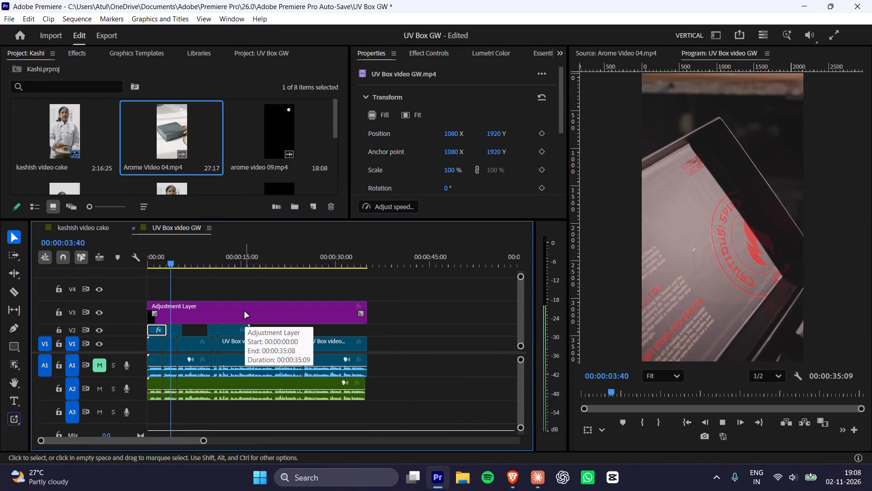
scroll(163, 312, "up", 5, "alt")
left_click_drag(160, 258, 101, 267)
left_click_drag(169, 265, 164, 267)
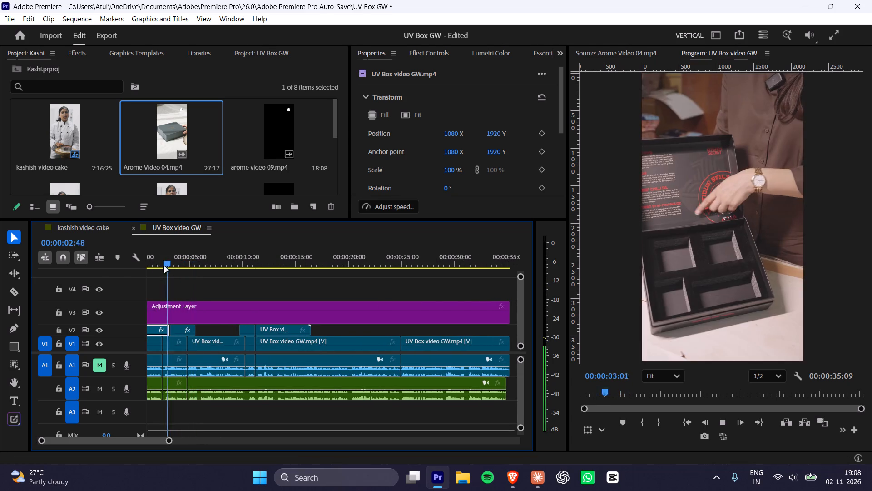
left_click_drag(164, 267, 78, 268)
scroll(201, 317, "up", 7, "alt")
left_click_drag(168, 267, 90, 272)
left_click_drag(149, 260, 146, 260)
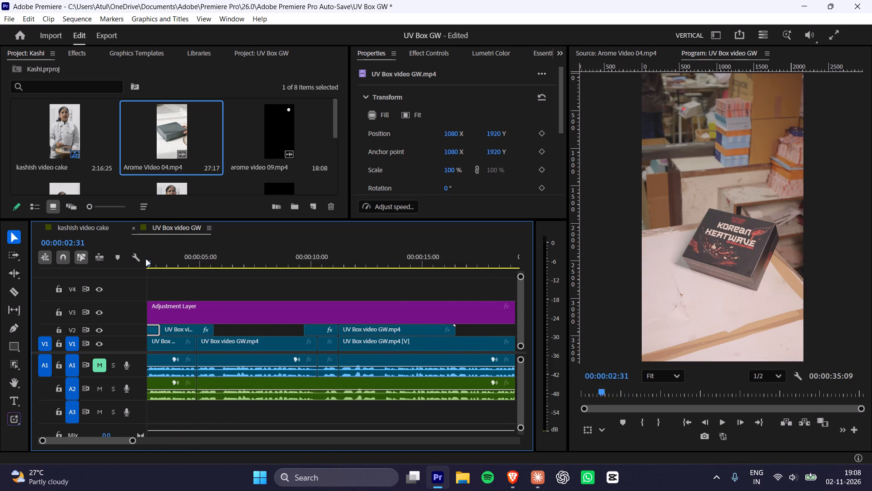
left_click_drag(146, 260, 74, 268)
Shorten the end of the first V2 clip slightly and move the second V2 clip earlier to meet it.
scroll(213, 312, "up", 3, "alt")
left_click_drag(219, 332, 208, 335)
left_click_drag(232, 332, 220, 332)
key("space")
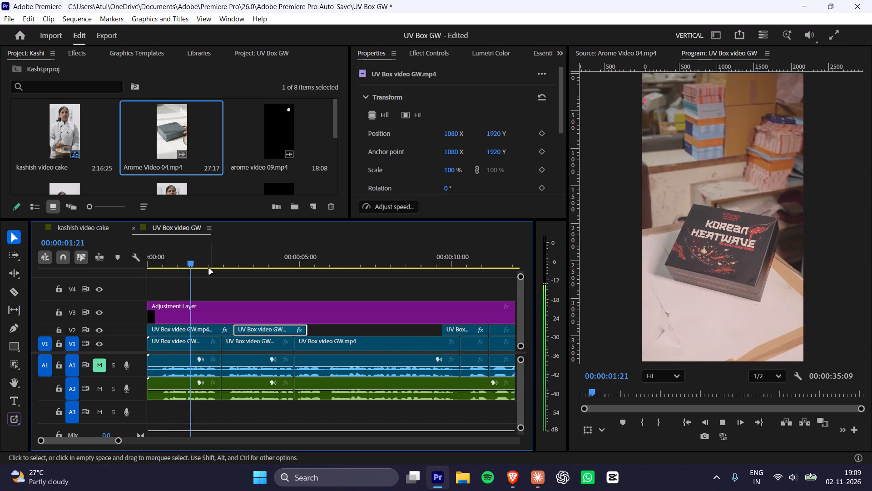
key("space")
key("space")
key("space")
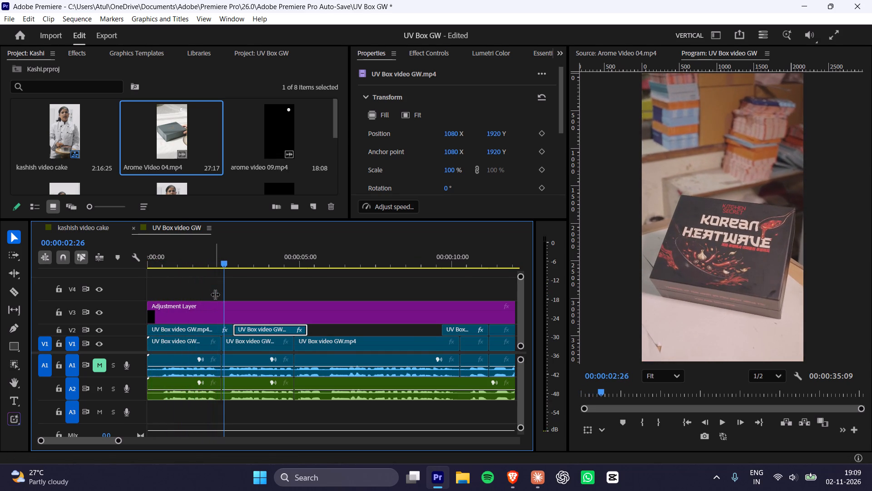
key("space")
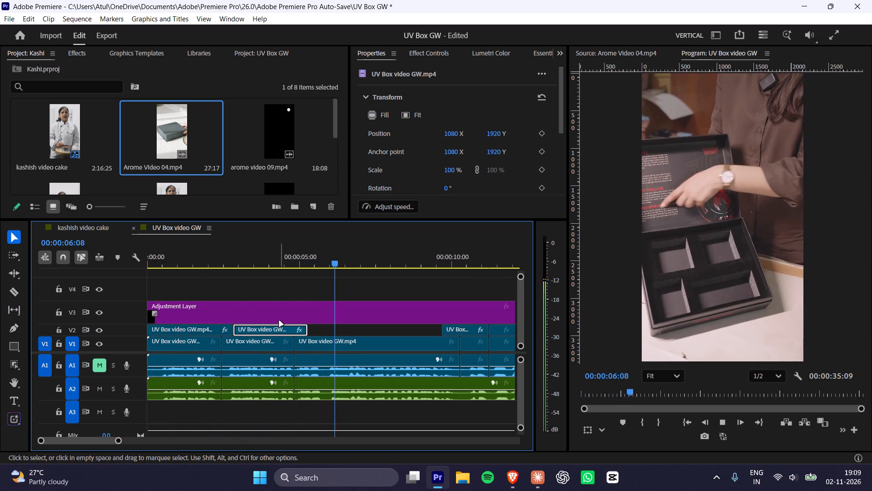
key("space")
key("space")
key("space")
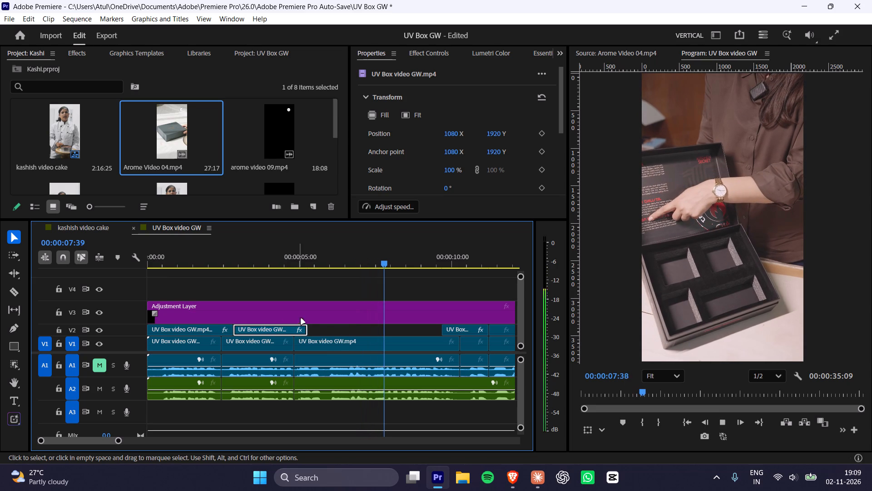
scroll(353, 328, "down", 3, "alt")
key("space")
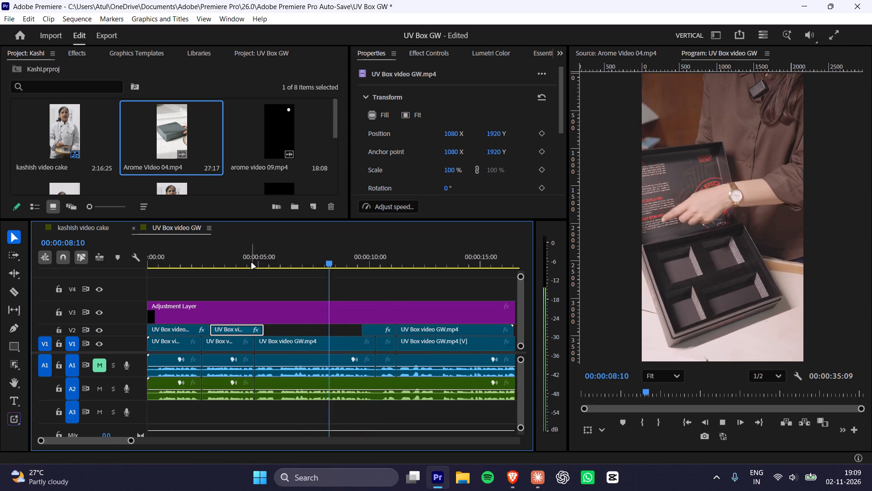
key("space")
key("space")
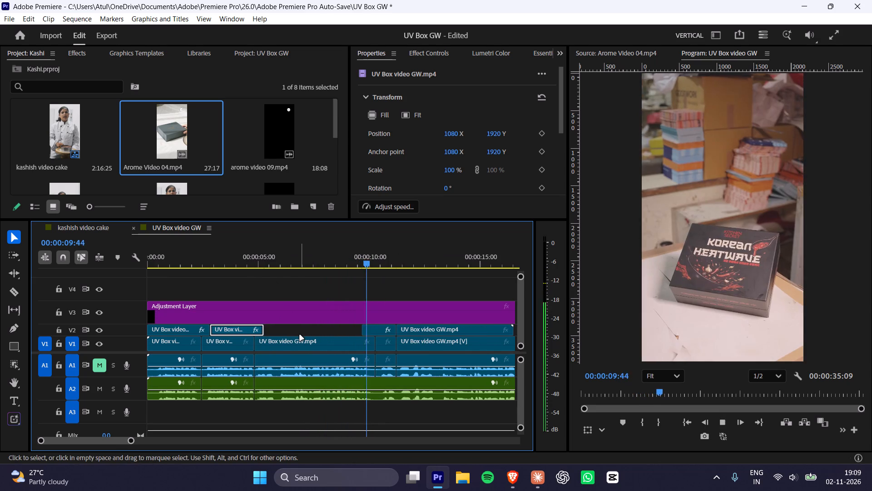
key("space")
key("space")
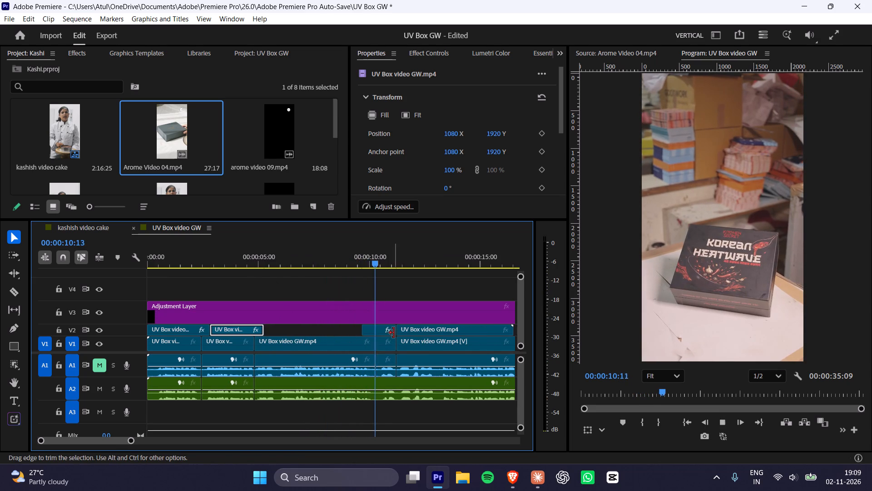
key("space")
key("space")
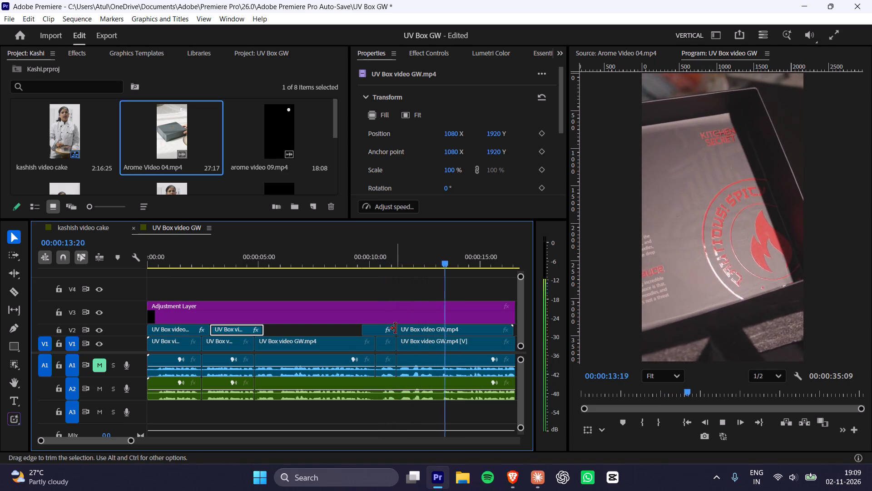
key("space")
key("space")
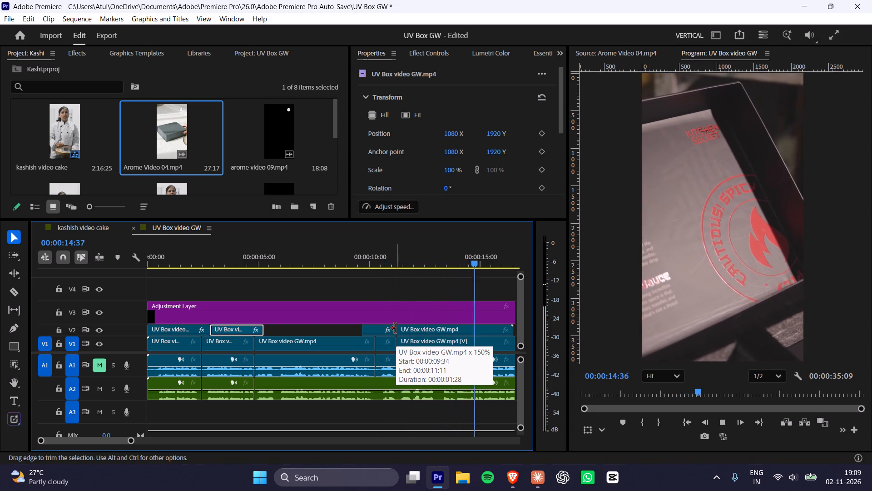
key("space")
key("space")
key("space")
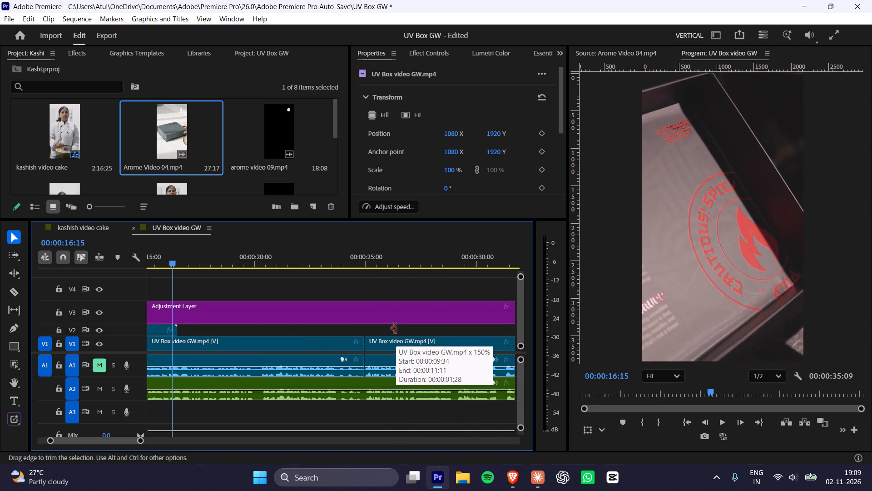
key("space")
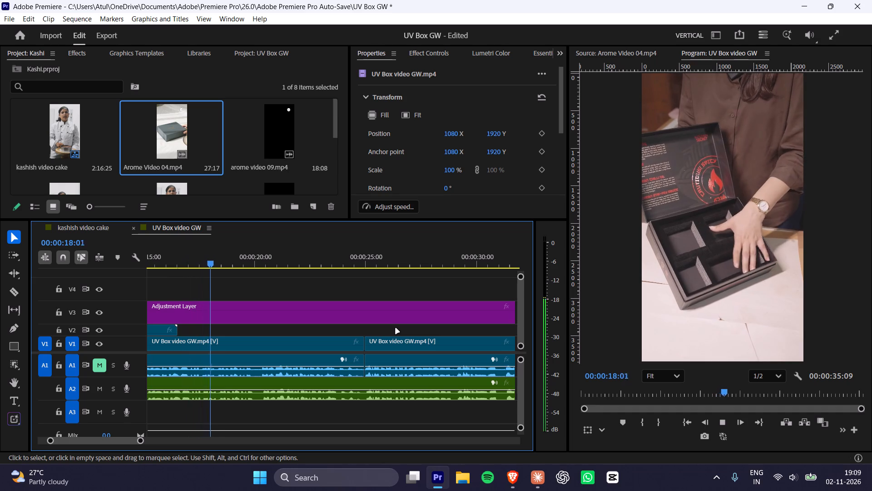
key("space")
key("space")
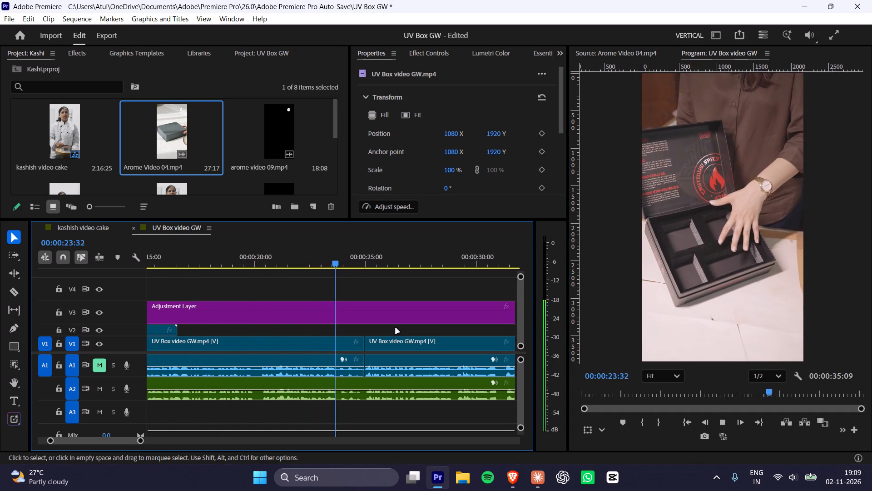
key("space")
key("space")
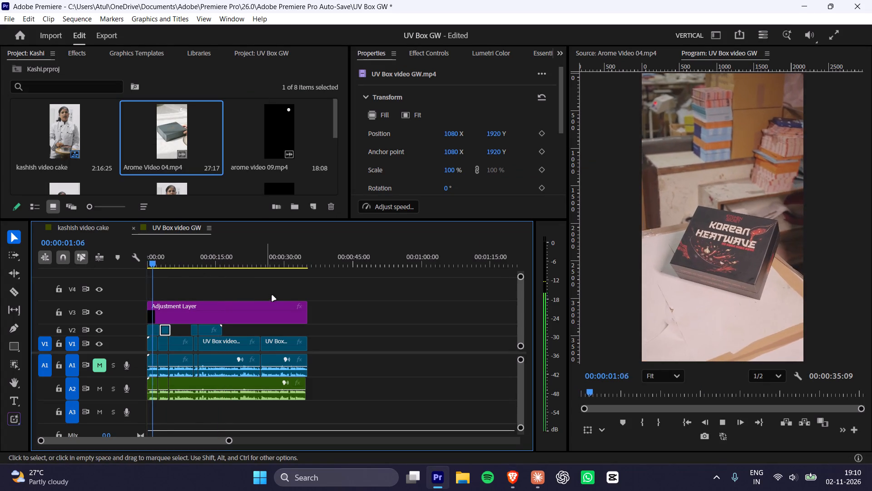
scroll(355, 325, "down", 3, "alt")
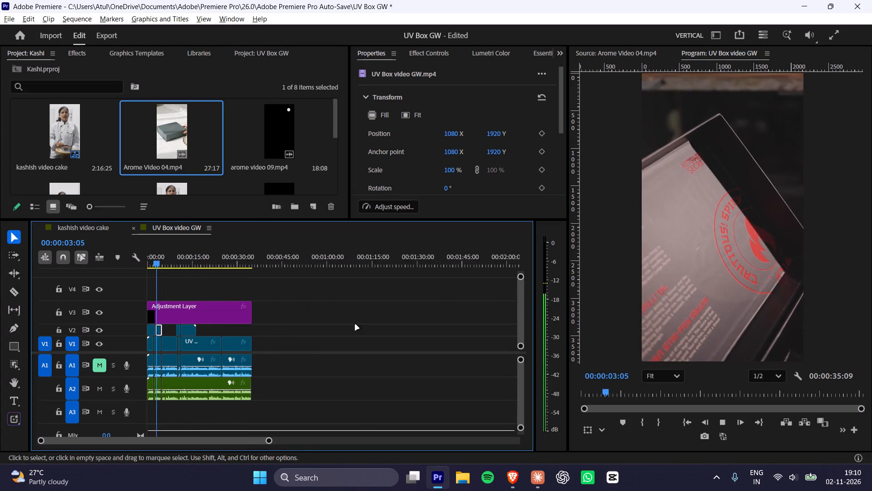
scroll(355, 325, "down", 4, "alt")
scroll(270, 306, "up", 13, "alt")
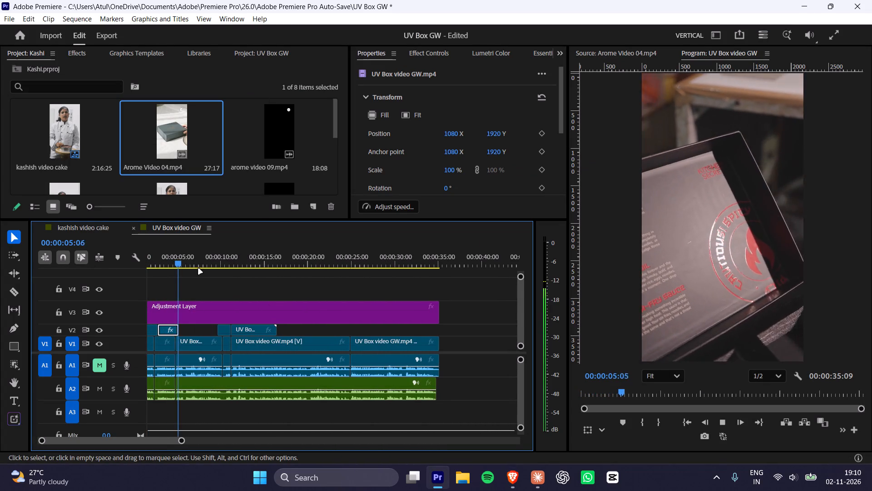
left_click_drag(200, 261, 61, 266)
key("space")
left_click(202, 275)
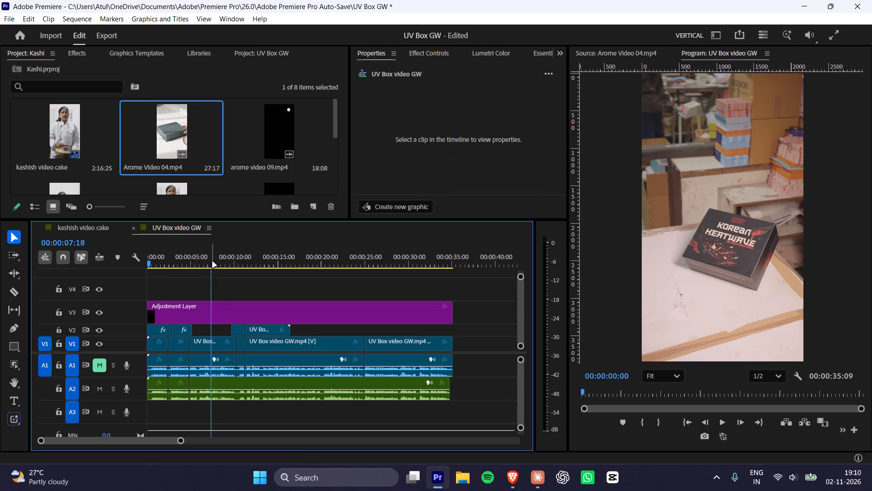
left_click(213, 262)
key("space")
scroll(285, 310, "up", 2, "alt")
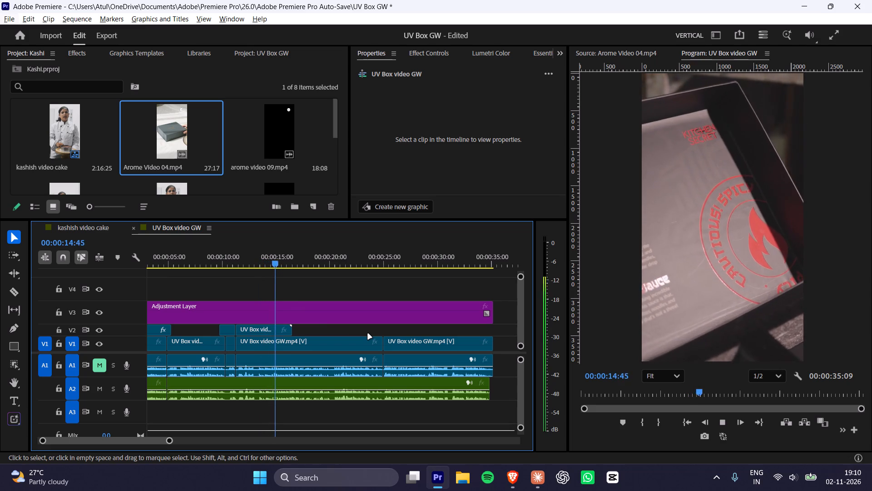
key("space")
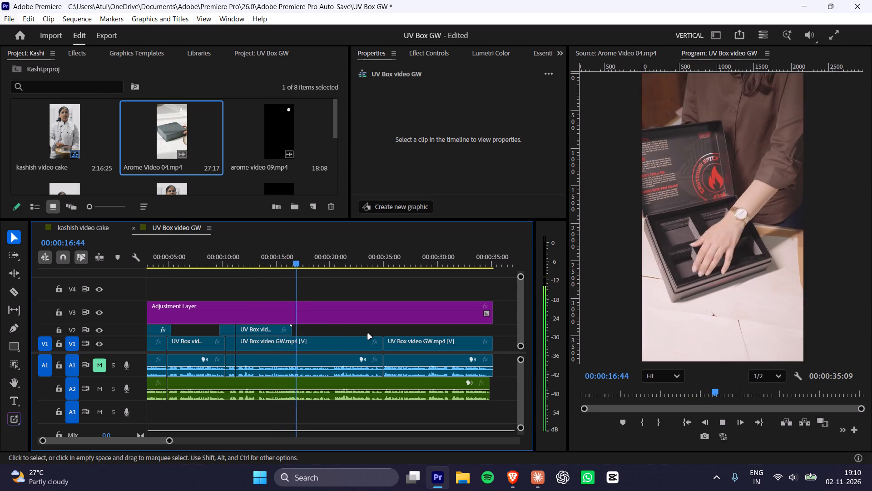
Move the two later V2 clips together about 6 seconds later, clearing the V1 footage from around 00:00:09:00 to 00:00:15:00.
key("space")
left_click(333, 327)
left_click(330, 327)
key("space")
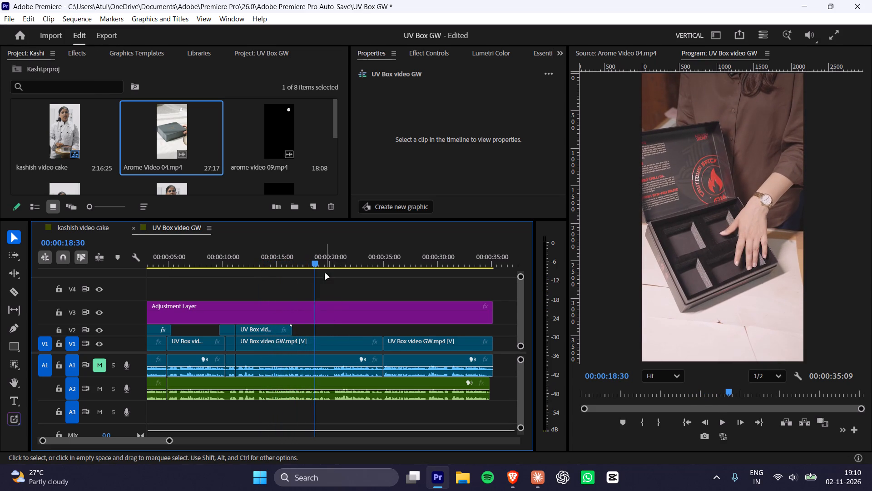
left_click(214, 261)
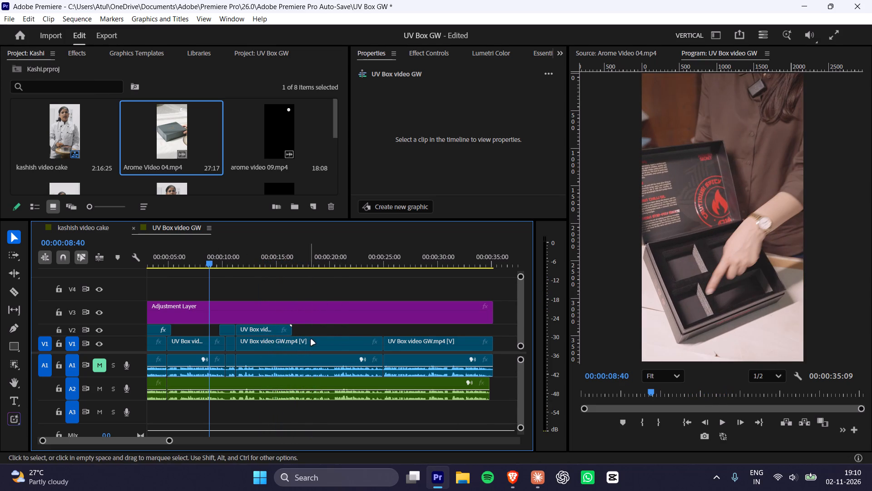
left_click_drag(313, 327, 211, 335)
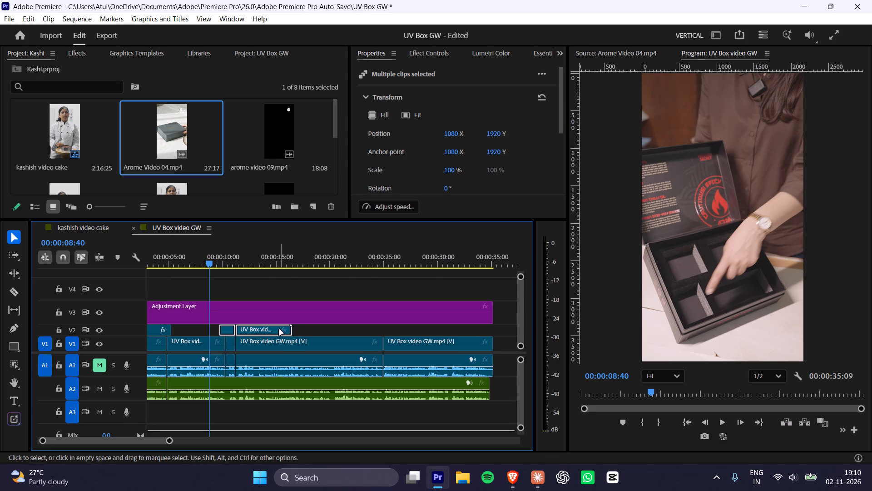
left_click_drag(279, 330, 343, 327)
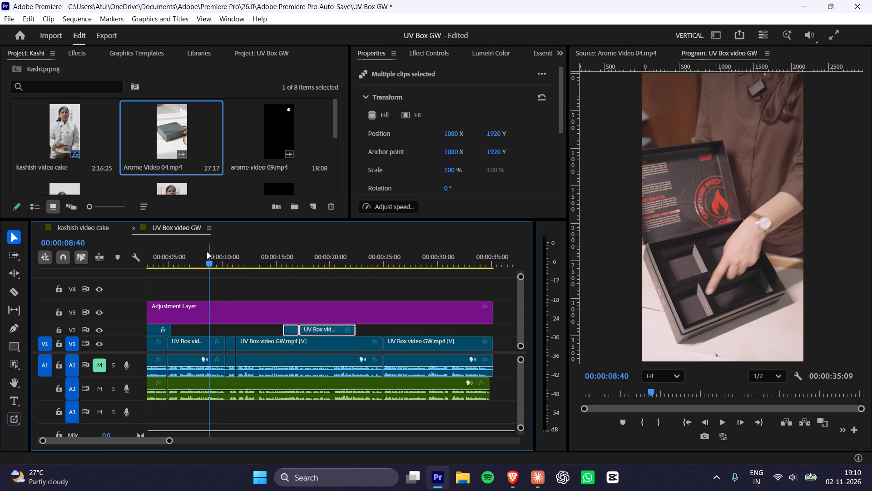
Scrub around 00:00:07:48 and play the uncovered V1 section to about 00:00:10:16.
left_click_drag(185, 259, 202, 264)
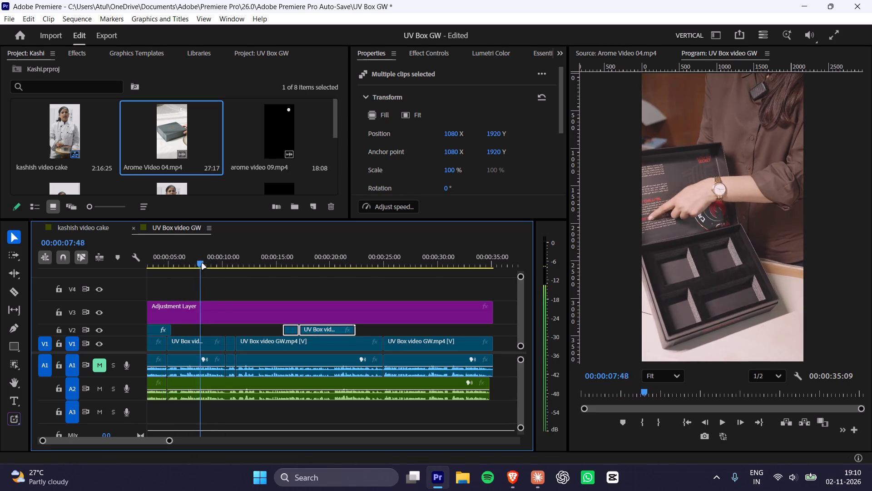
left_click_drag(202, 264, 213, 264)
key("space")
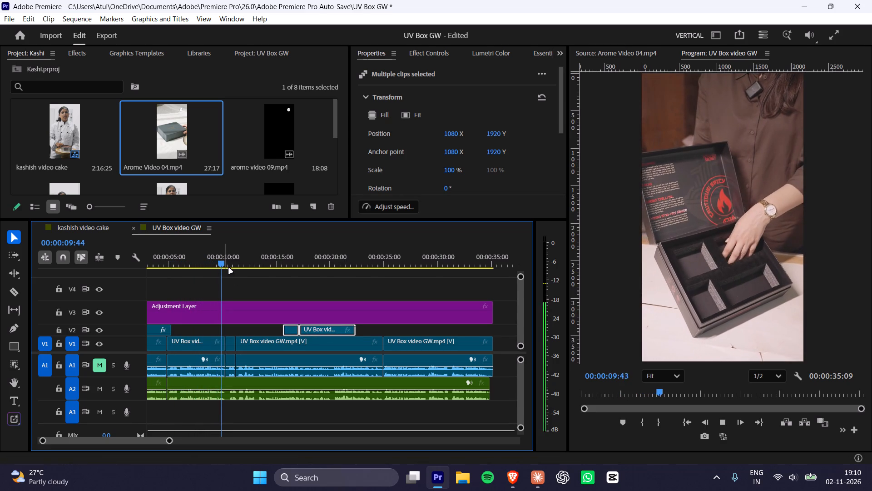
key("space")
key("space")
key("space")
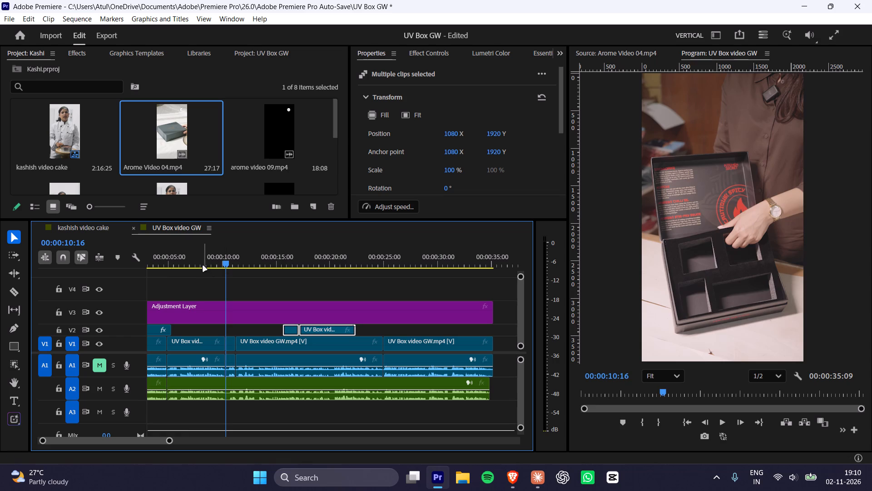
Replay the box interior section from about 00:00:06:20 to past 00:00:09:26, pausing often to examine the frames.
left_click_drag(202, 264, 205, 265)
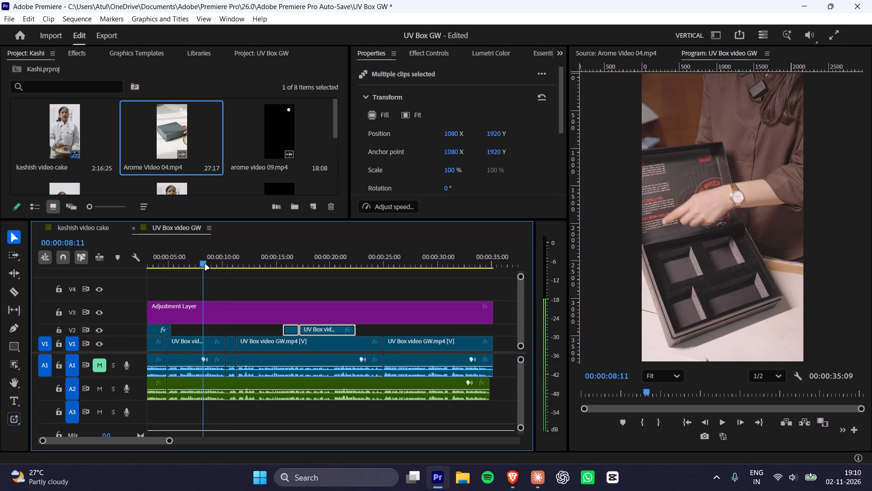
left_click_drag(205, 265, 185, 269)
key("space")
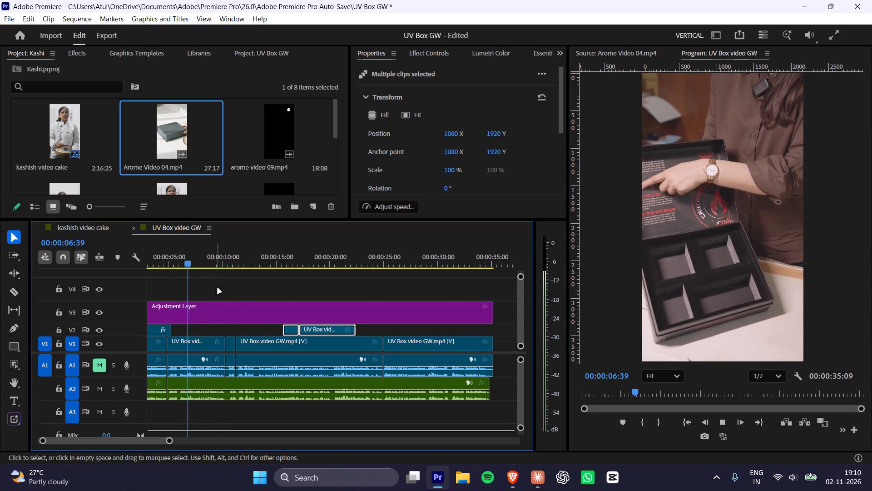
key("space")
key("space")
key("space")
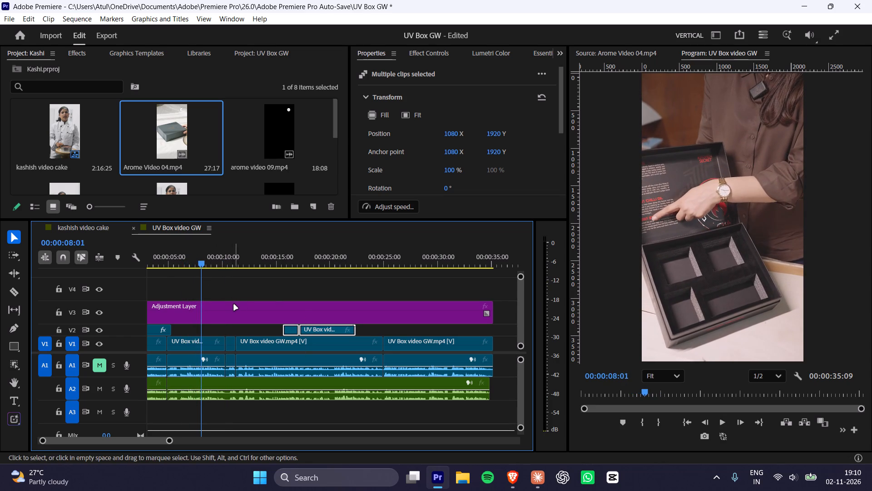
key("space")
key("space")
key("space")
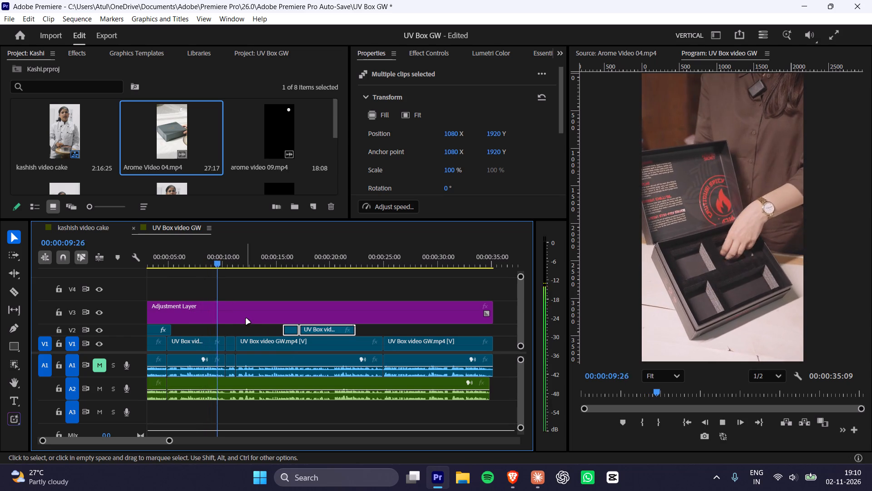
key("space")
key("space")
key("space")
Replay from about 00:00:08:40 to 00:00:12:07 to examine the insert being lifted out of the box.
left_click_drag(175, 261, 169, 261)
key("space")
left_click(208, 264)
key("space")
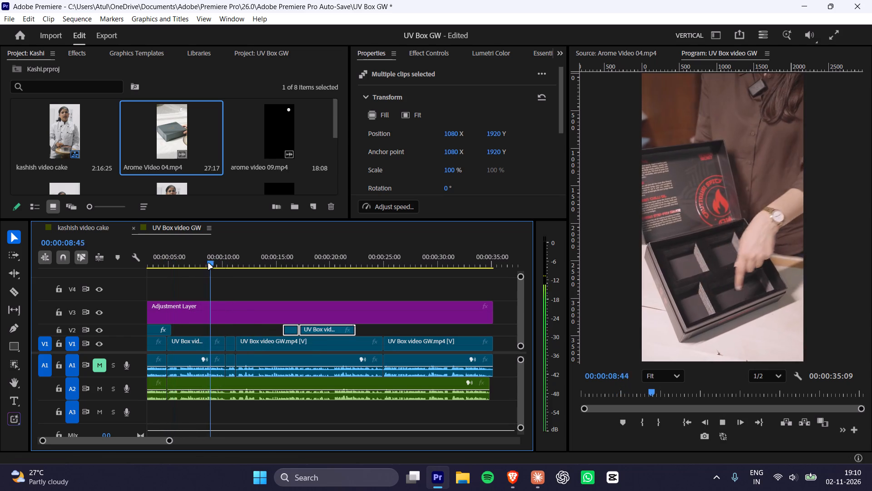
key("space")
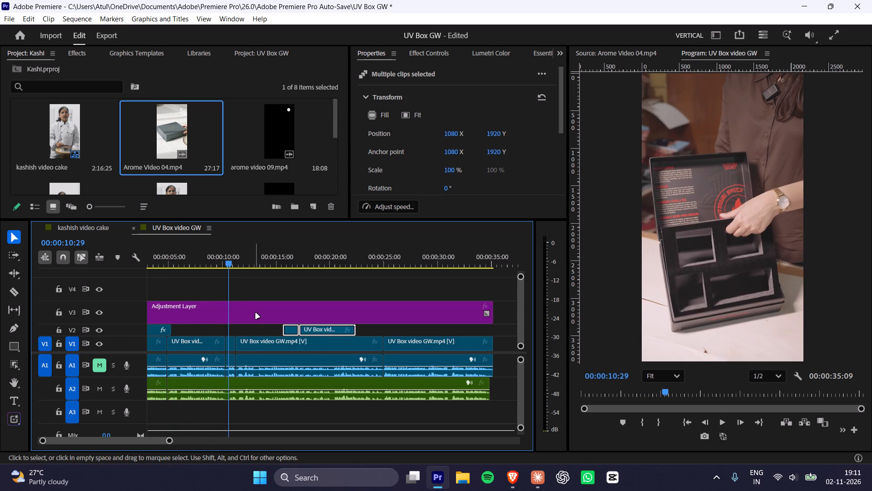
key("space")
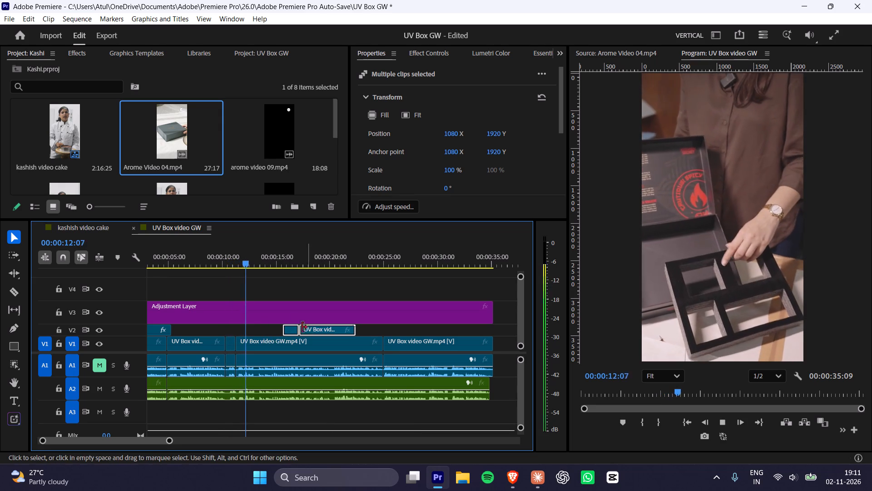
key("space")
Export the frame of the open box at 00:00:07:35 as a JPEG named inner vid.
left_click_drag(214, 257, 218, 256)
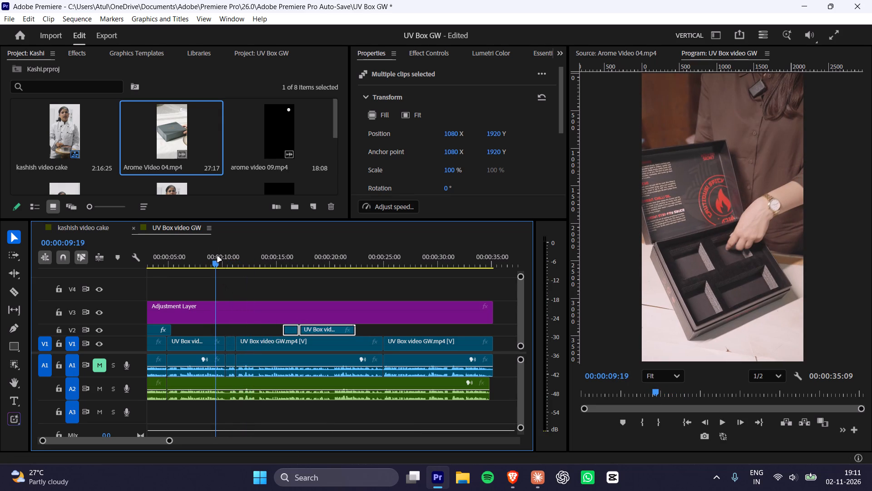
left_click_drag(218, 256, 216, 256)
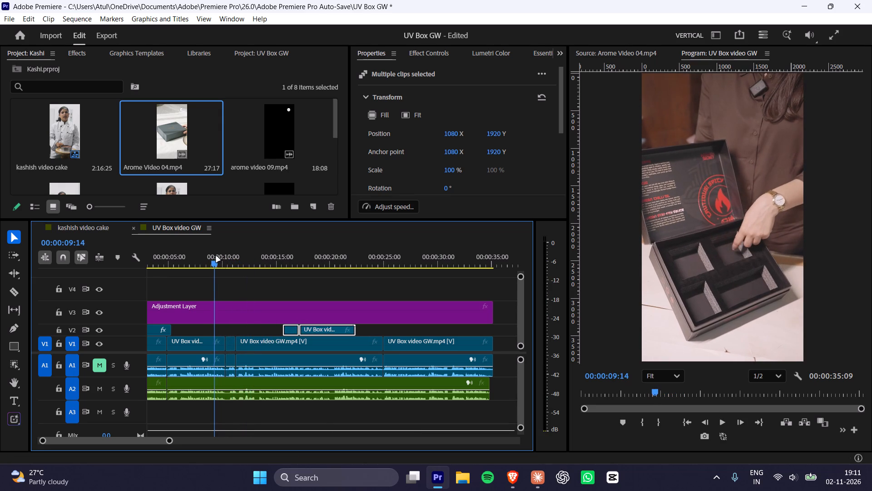
left_click_drag(216, 256, 207, 263)
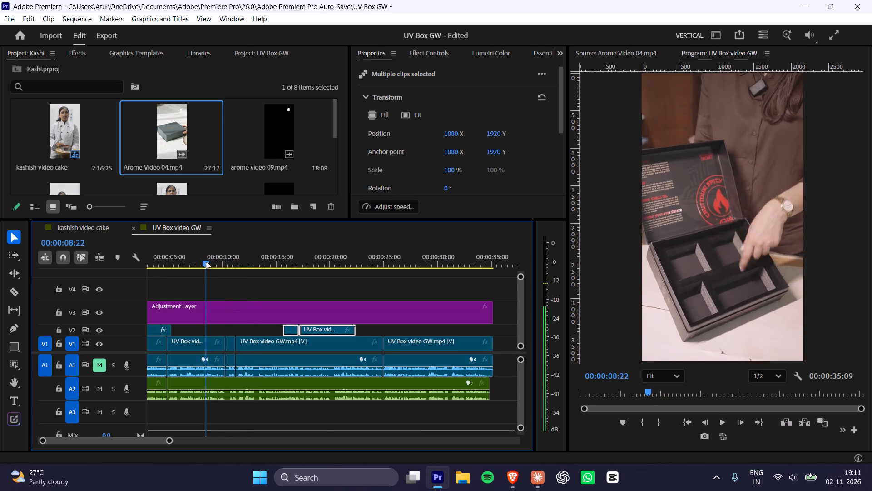
left_click_drag(207, 263, 199, 264)
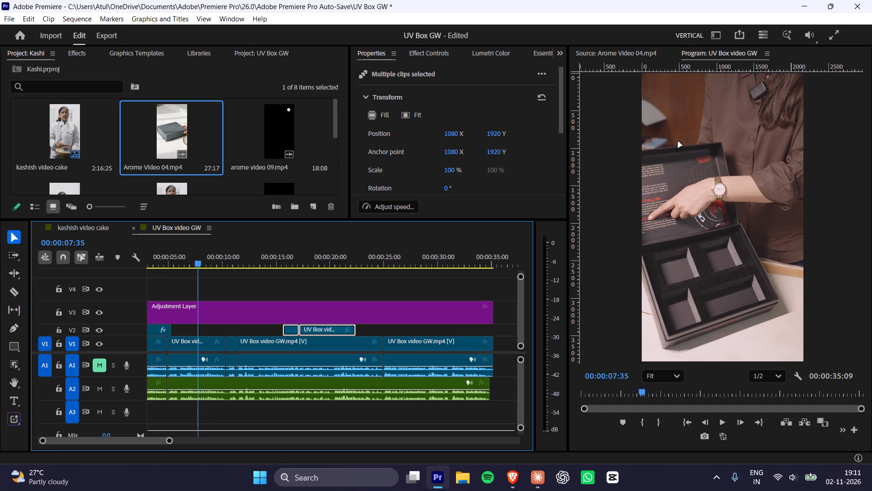
left_click(705, 440)
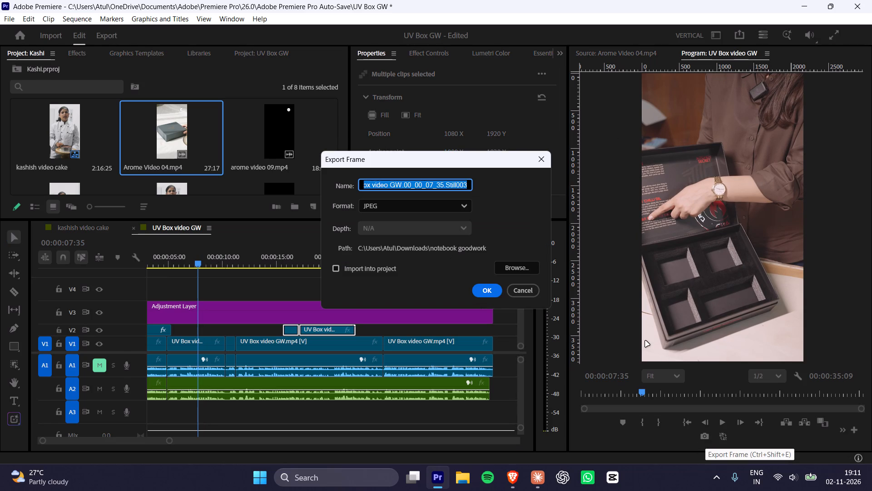
type("inner")
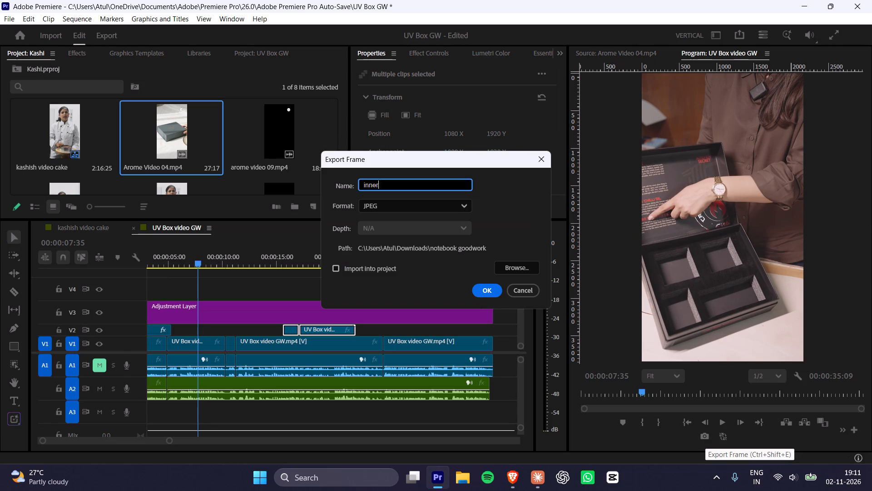
key("space")
type("vid")
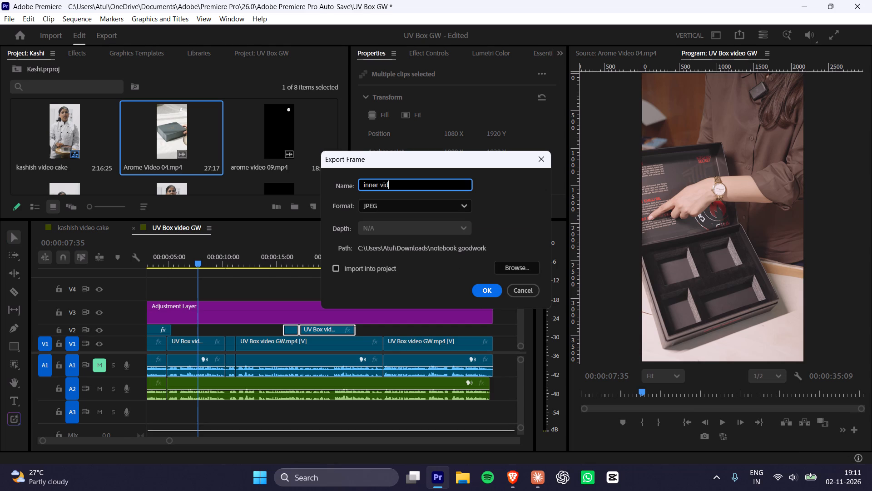
key("Return")
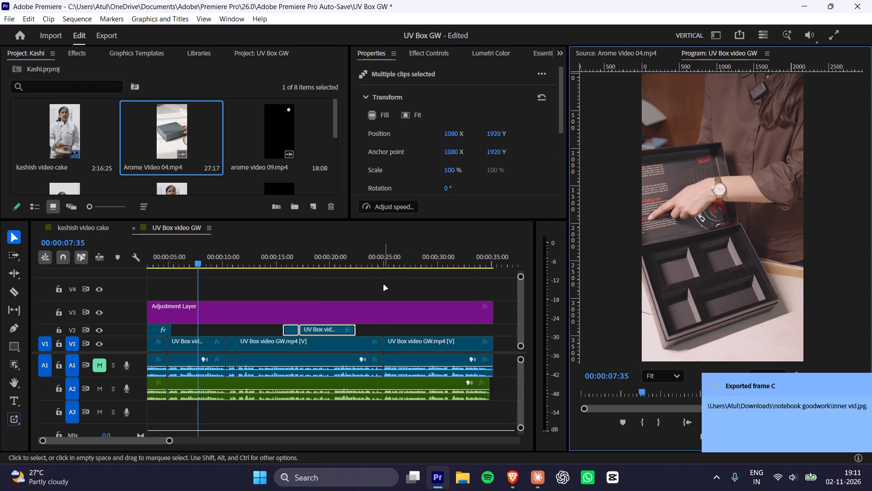
Export the frame of the removed insert at 00:00:12:12 as a JPEG named jar foam.
left_click_drag(223, 263, 243, 271)
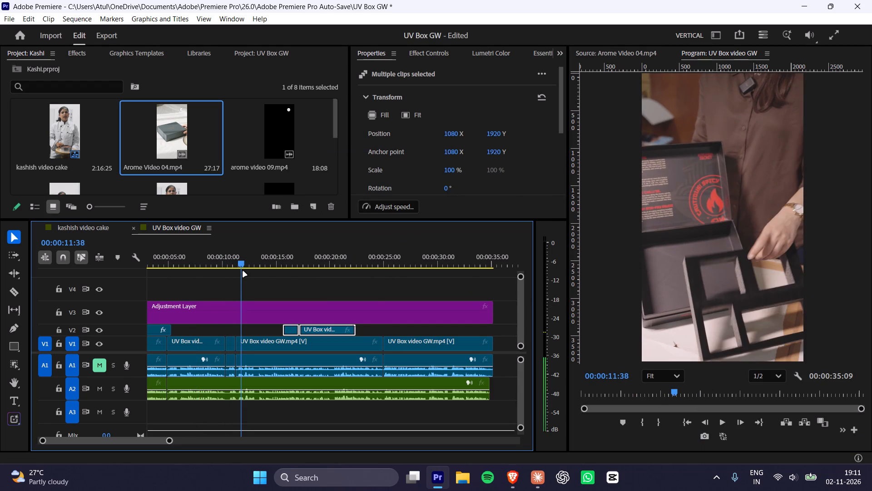
left_click_drag(243, 271, 248, 273)
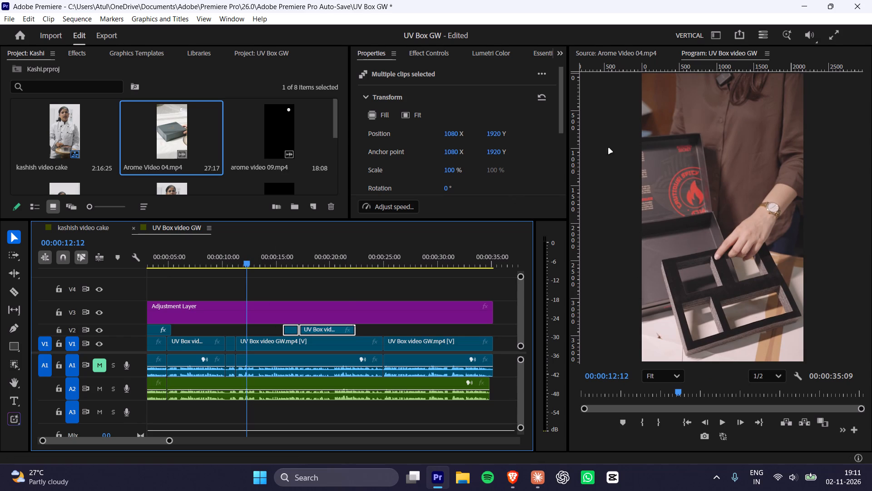
left_click(765, 54)
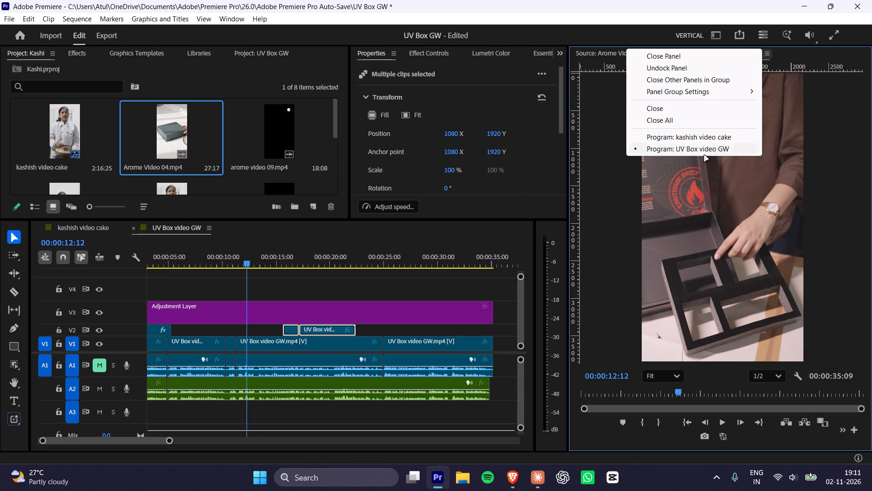
left_click(617, 242)
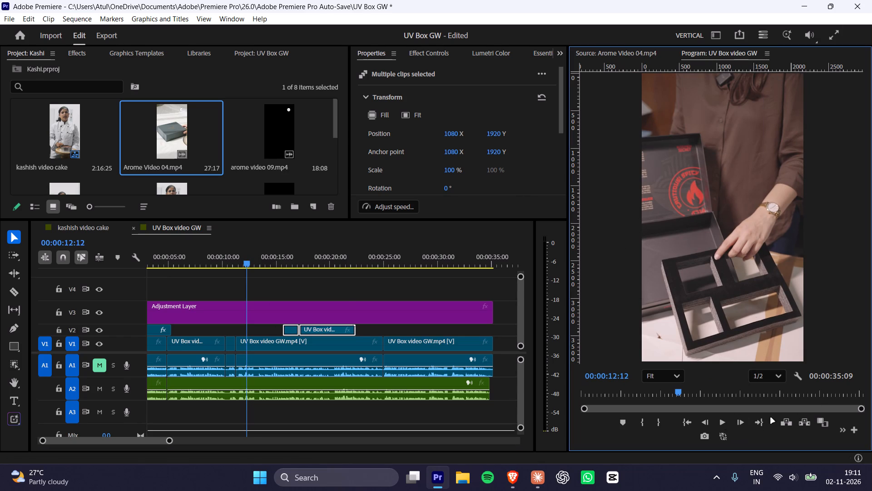
left_click(704, 436)
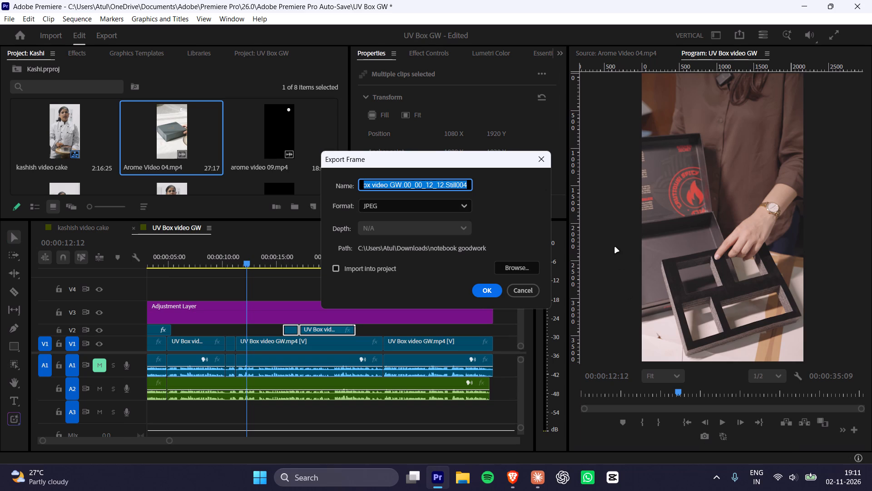
type("jar form")
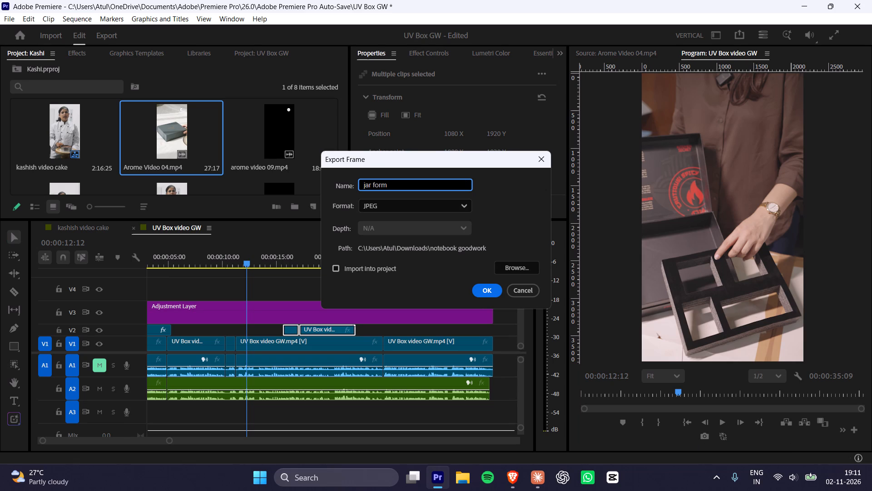
key("BackSpace")
key("BackSpace")
type("am")
key("Return")
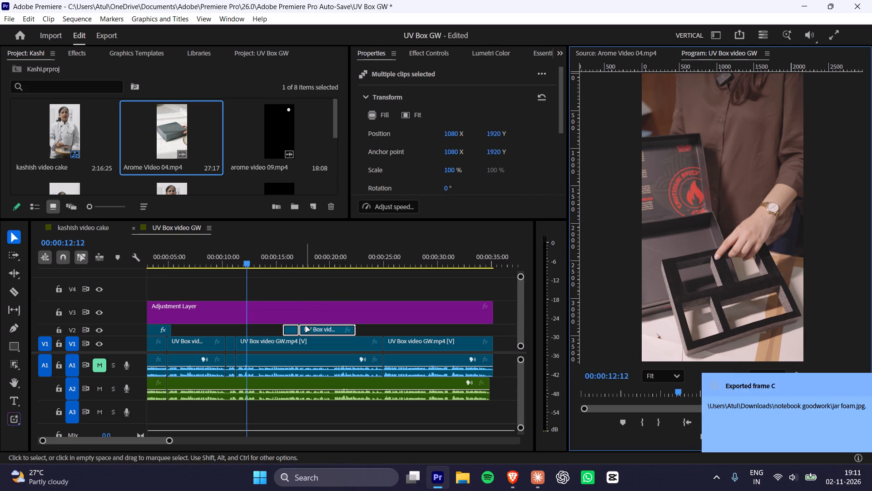
Move the two selected V2 clips past the end of the main footage, starting at about 00:00:35:09.
left_click_drag(308, 331, 214, 331)
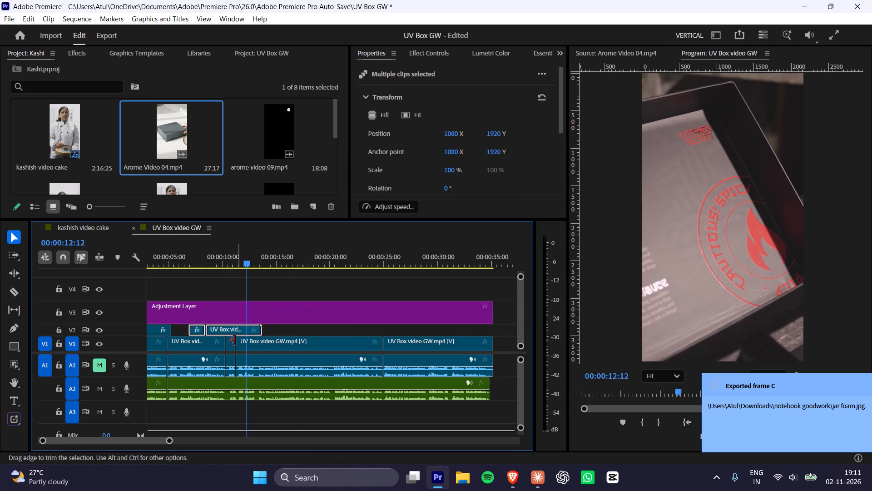
left_click_drag(233, 330, 497, 335)
Play through the footage from 00:00:12:12 to about 00:00:26:08 to examine the box interior and lid shots.
key("space")
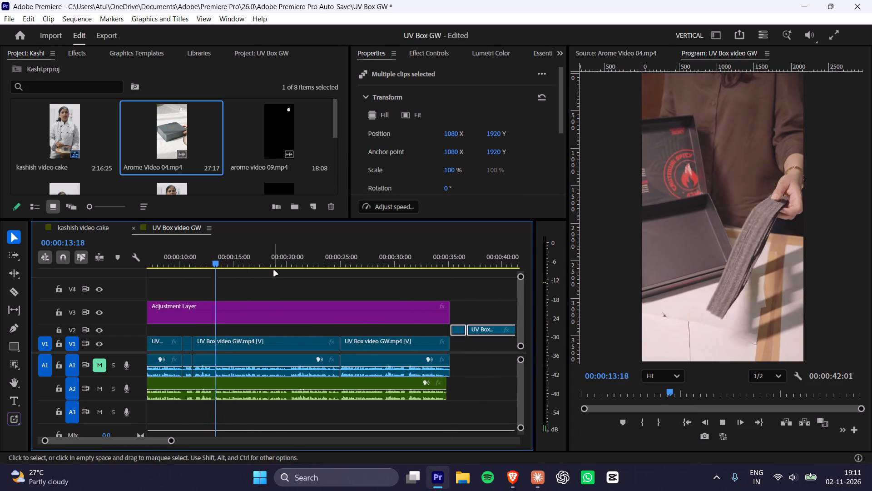
left_click_drag(244, 261, 300, 276)
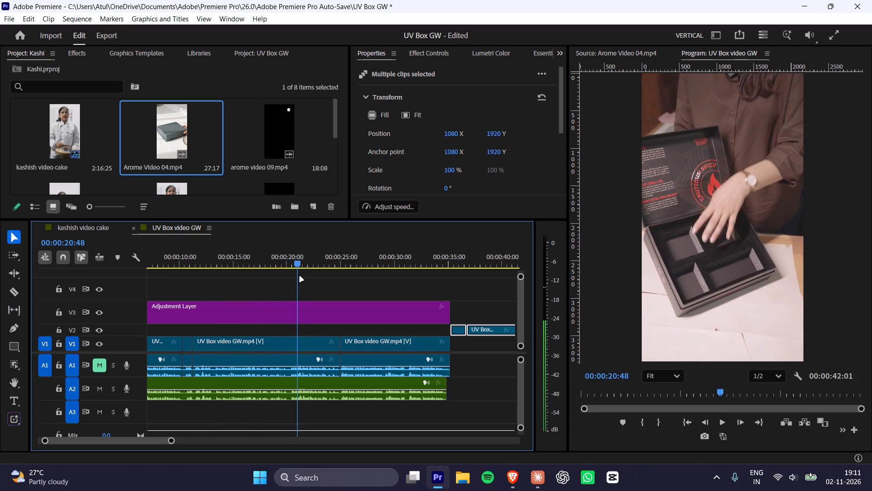
left_click_drag(300, 276, 322, 281)
key("space")
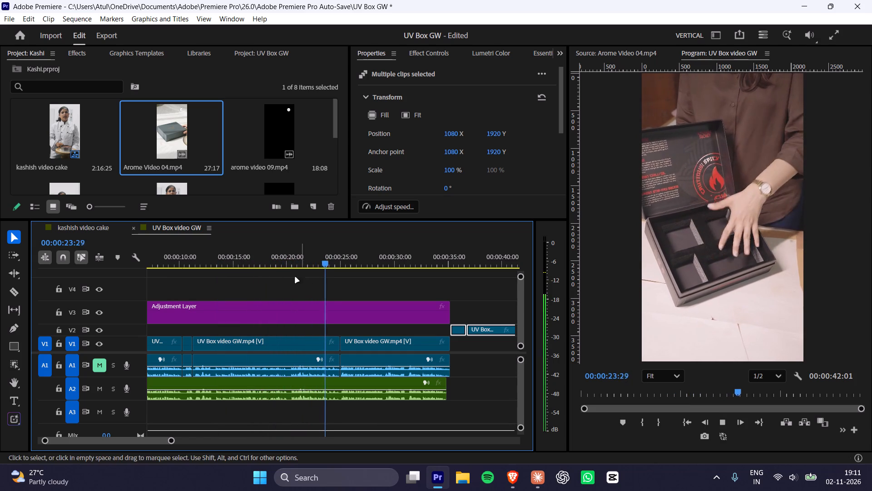
left_click(254, 261)
key("space")
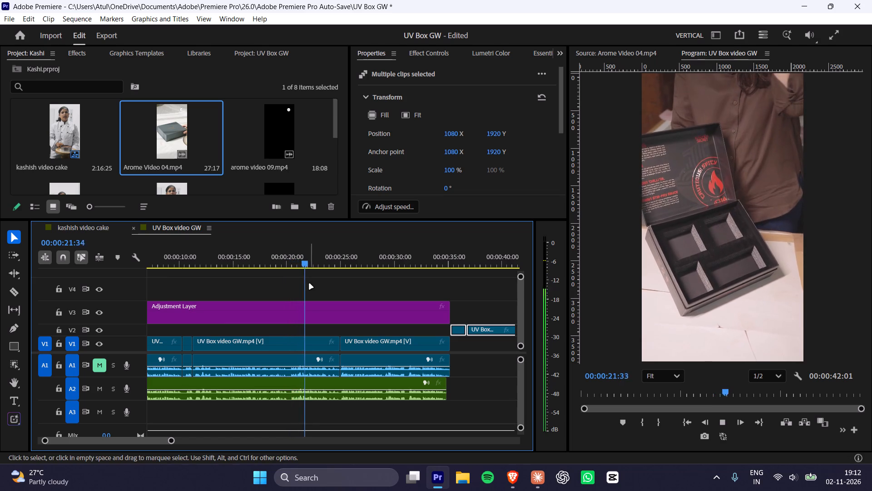
key("space")
key("space")
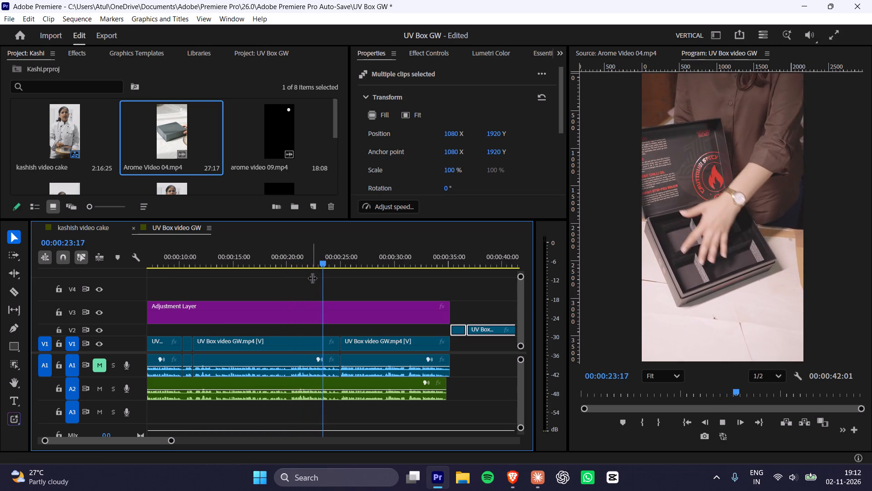
key("space")
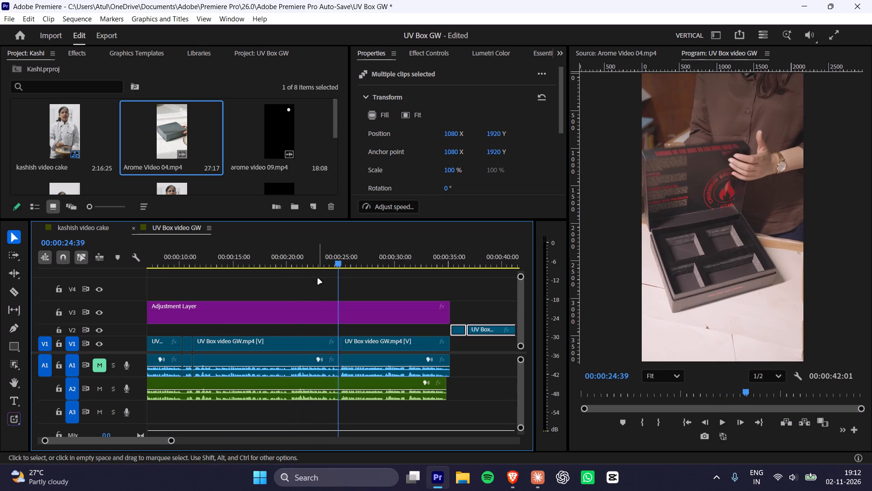
key("space")
key("space")
key("space")
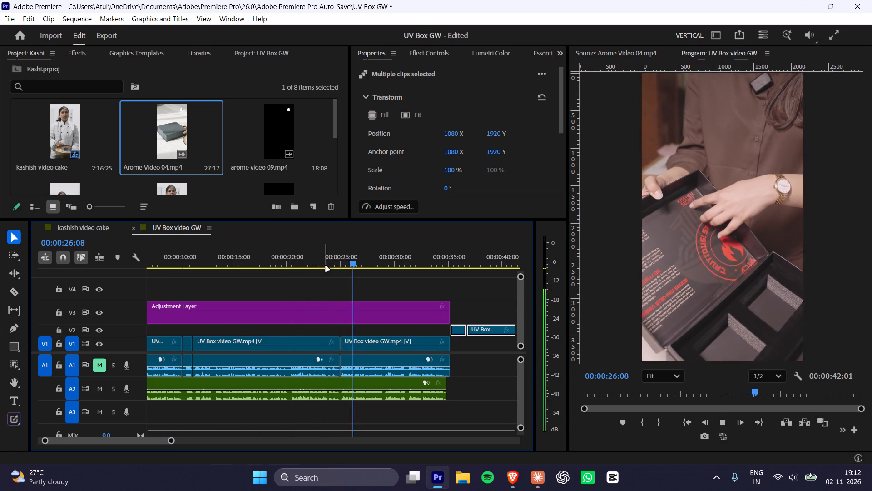
key("space")
key("space")
Replay the insert shot around 00:00:12:17 and the opening shots up to 00:00:04:39 to compare them.
left_click_drag(343, 263, 195, 257)
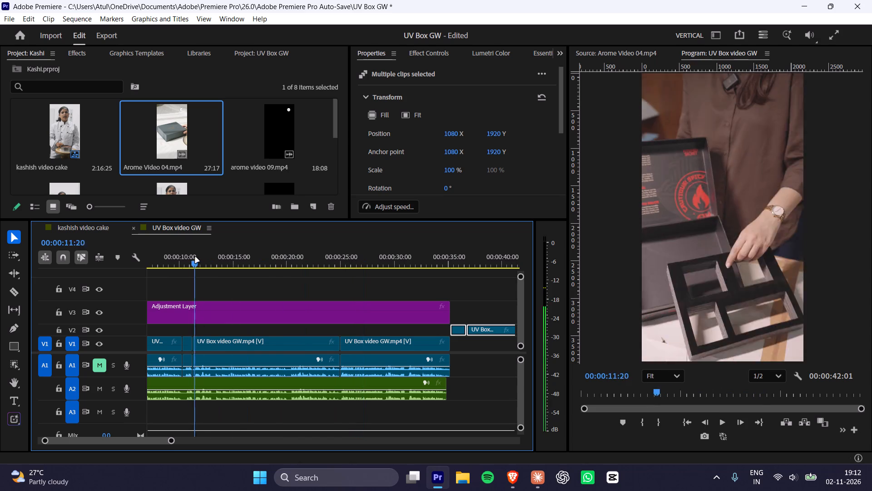
left_click_drag(195, 257, 178, 252)
key("space")
key("space")
key("space")
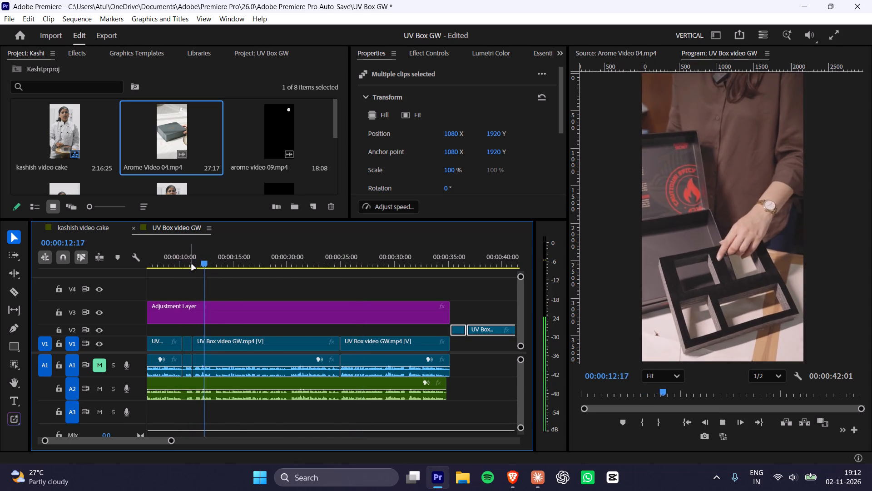
left_click_drag(192, 265, 202, 267)
key("space")
key("space")
key("space")
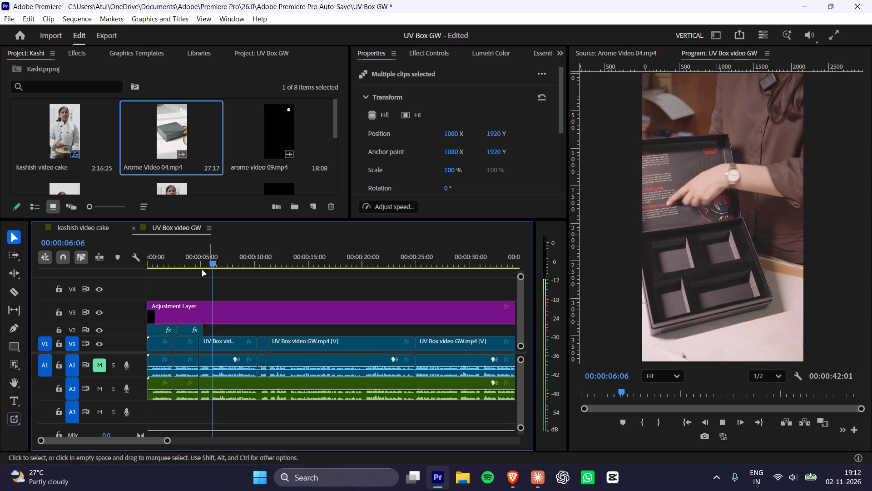
left_click(164, 265)
key("space")
key("space")
key("space")
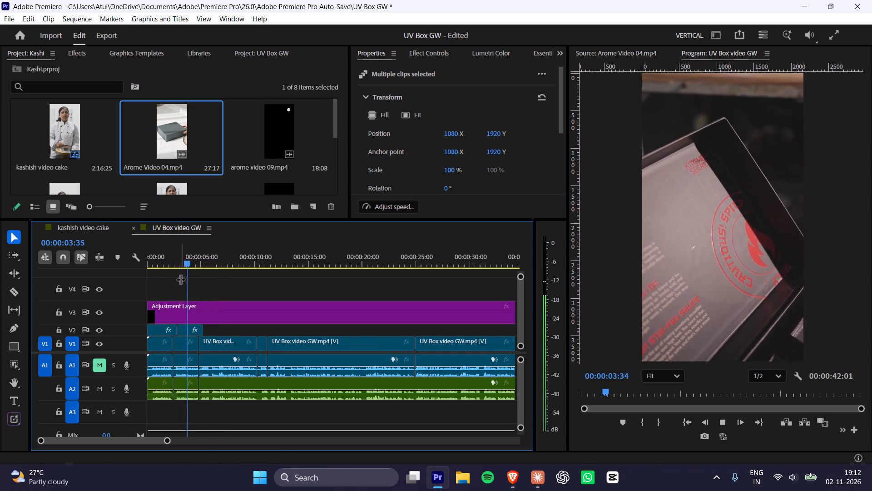
key("space")
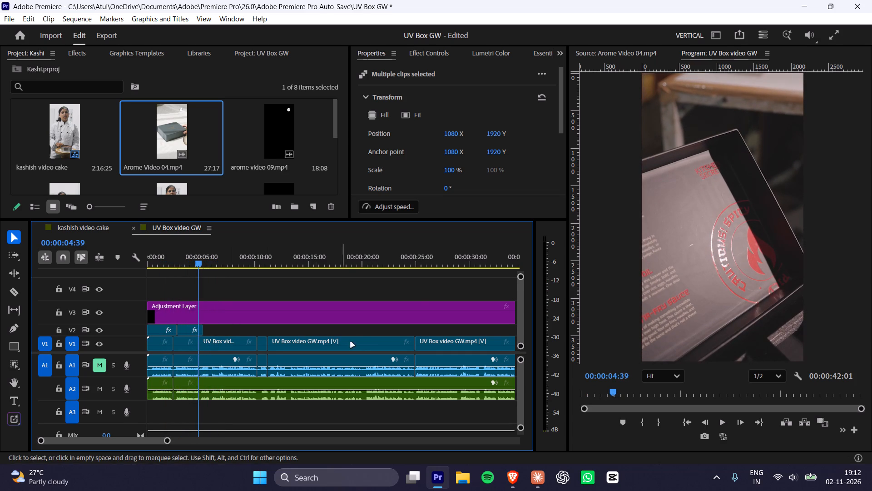
Review the removed insert at 00:00:12:07 and play the lid close-up through to 00:00:27:45.
left_click(279, 261)
key("space")
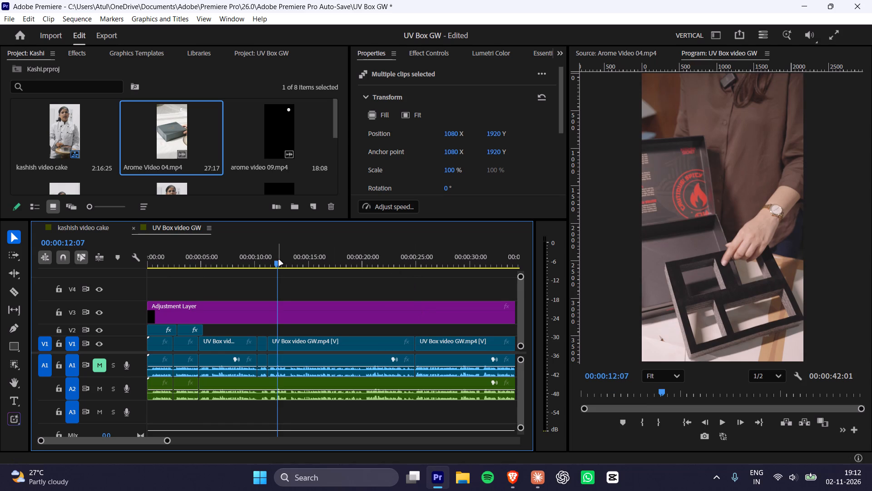
left_click_drag(376, 265, 417, 277)
key("space")
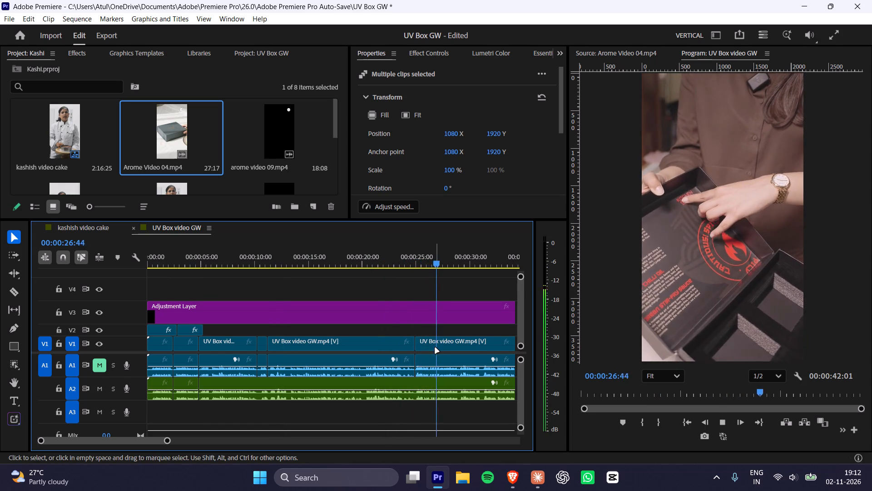
key("space")
key("space")
key("space")
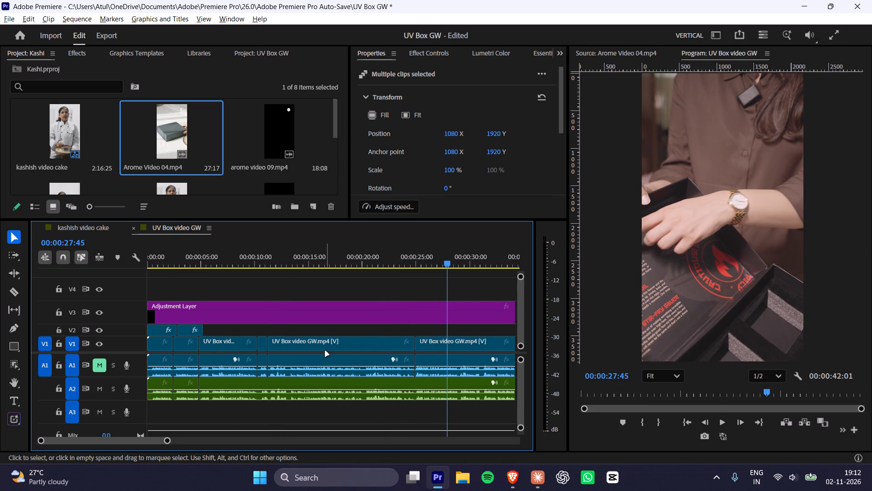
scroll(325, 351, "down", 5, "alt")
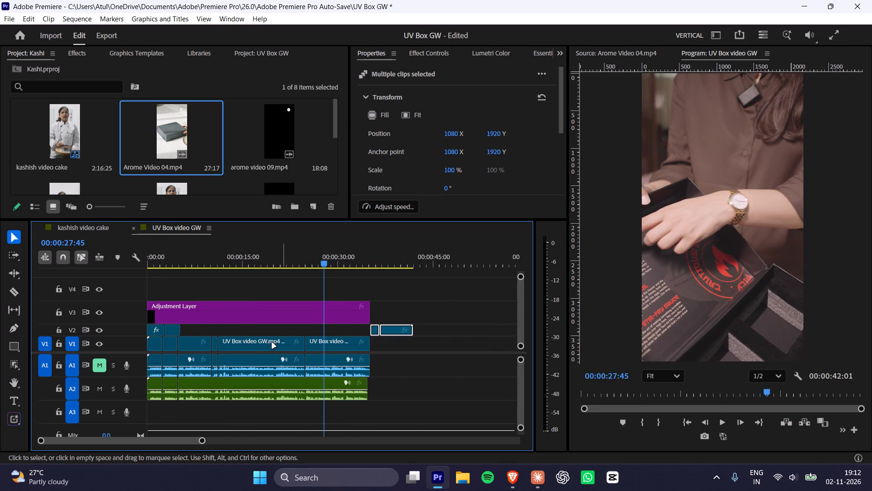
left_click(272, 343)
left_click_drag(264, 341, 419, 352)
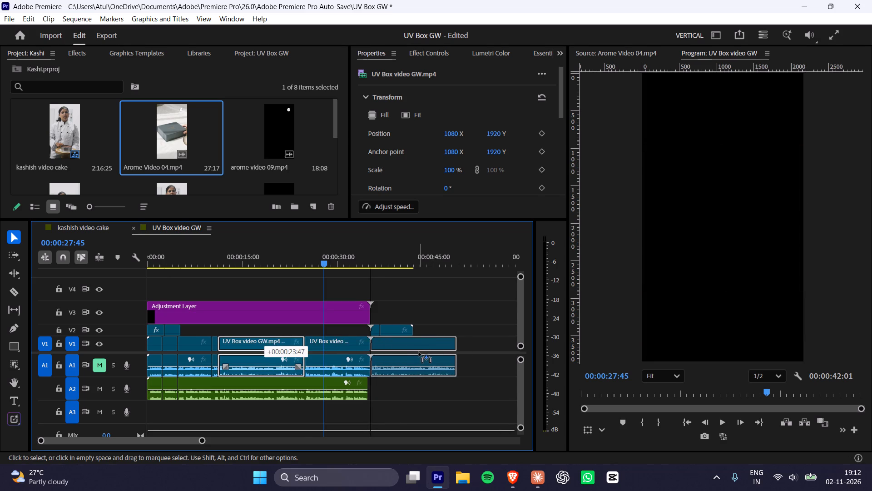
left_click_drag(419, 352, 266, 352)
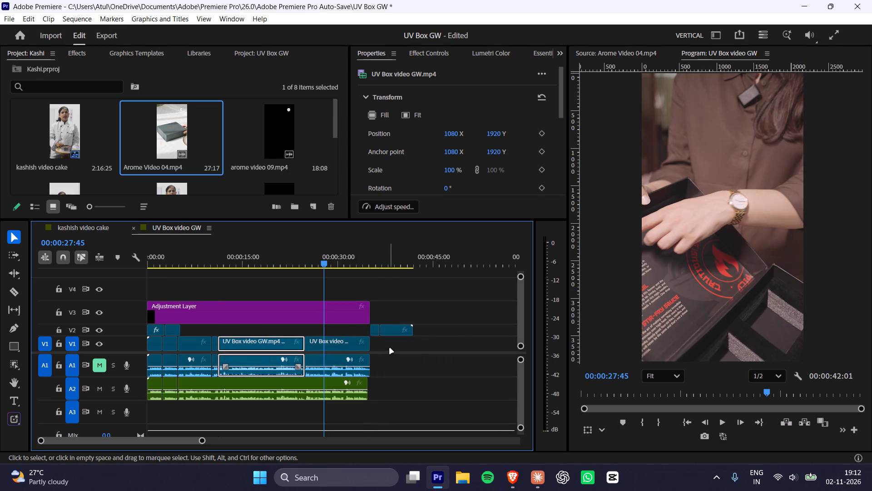
Unlink all the V1 video clips from their A1 audio.
left_click_drag(389, 346, 208, 350)
left_click_drag(394, 346, 322, 348)
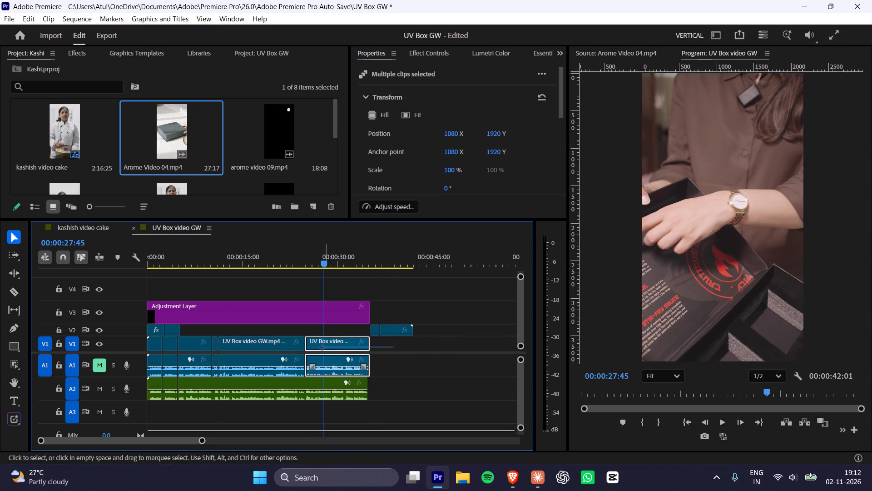
left_click_drag(322, 348, 159, 349)
right_click(242, 346)
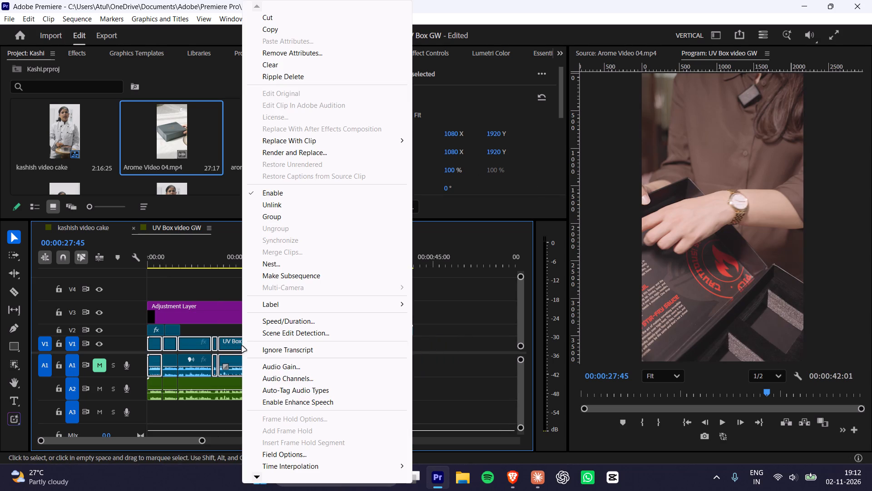
left_click(269, 207)
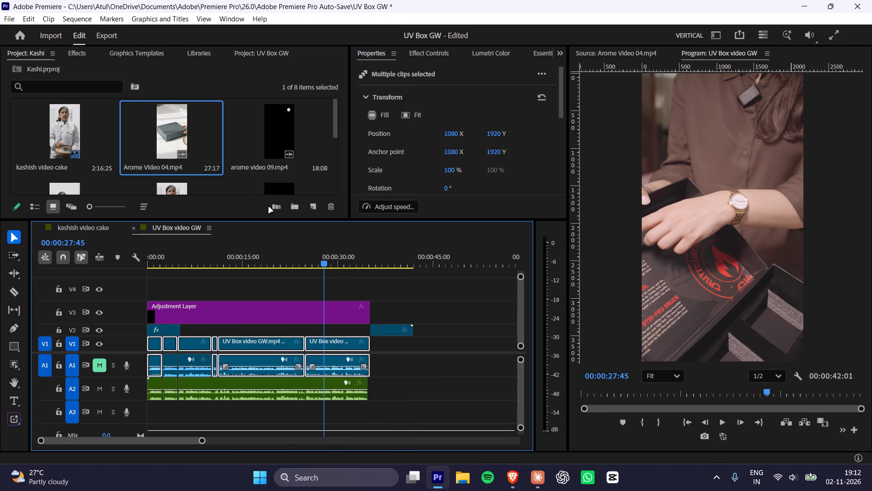
Delete all the unlinked audio clips on track A1.
left_click_drag(400, 365, 133, 364)
key("Delete")
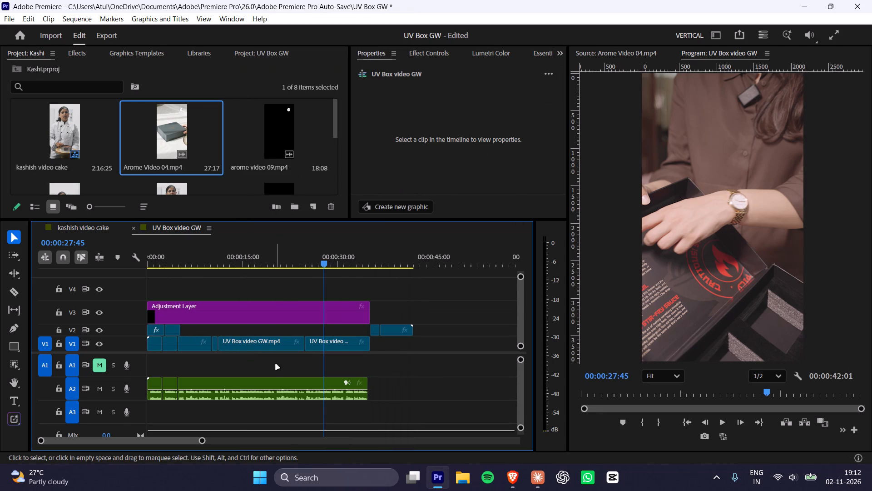
Move the green A2 audio clips up to track A1, keeping their timing.
left_click_drag(276, 364, 152, 392)
left_click_drag(198, 384, 188, 369)
Unmute audio track A1 and play the sequence from its start to 00:00:04:47 to check the sound.
left_click_drag(180, 261, 79, 266)
scroll(197, 333, "up", 7, "alt")
left_click_drag(183, 266, 138, 264)
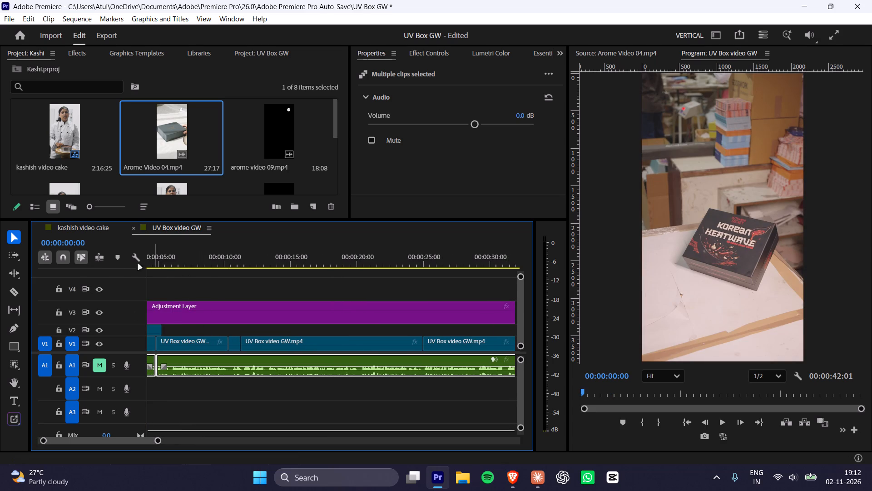
left_click_drag(138, 264, 2, 281)
left_click_drag(155, 262, 0, 273)
key("space")
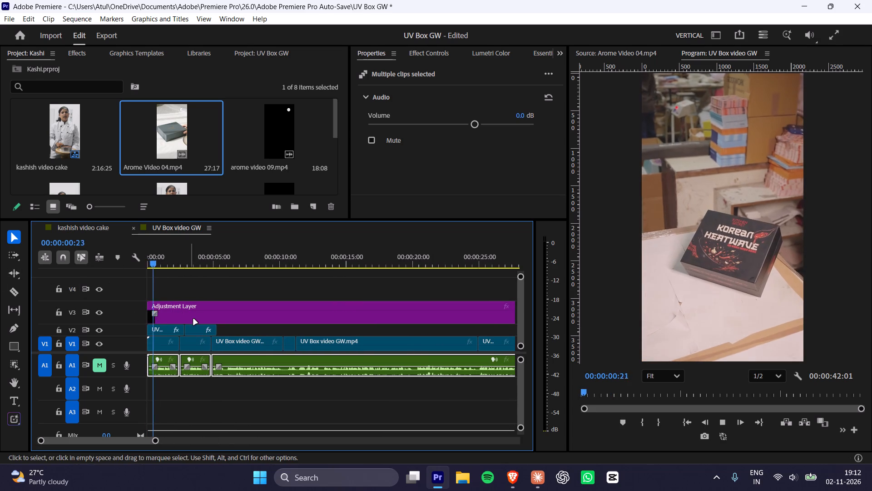
key("space")
left_click(104, 363)
left_click_drag(170, 258, 91, 268)
key("space")
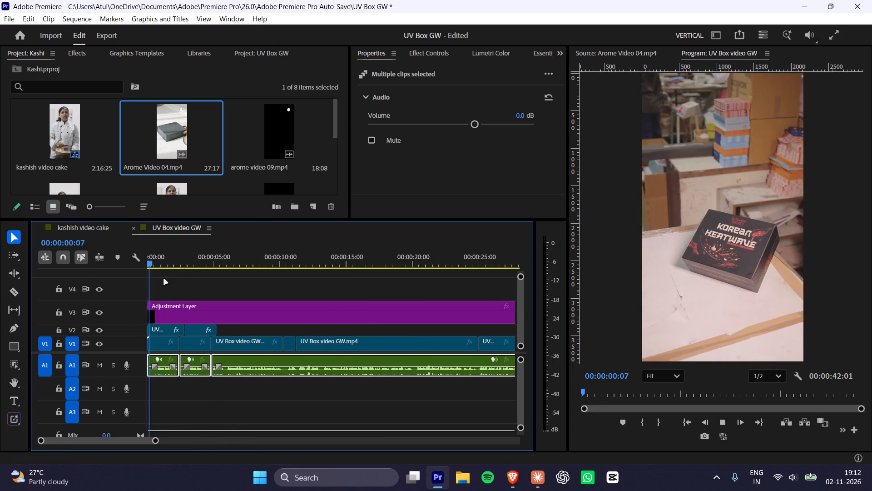
scroll(233, 356, "up", 6, "alt")
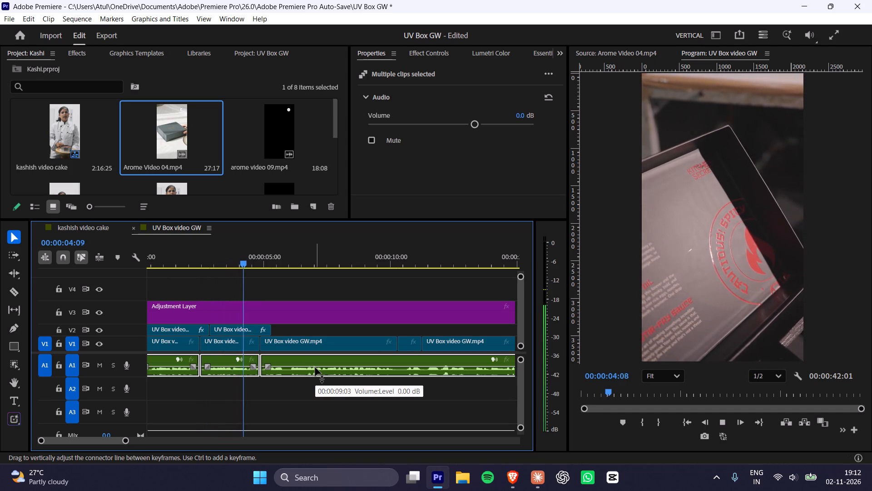
key("space")
Split the A1 audio at 00:00:24:48, in line with the cut between the last two V1 clips.
scroll(318, 371, "down", 6, "alt")
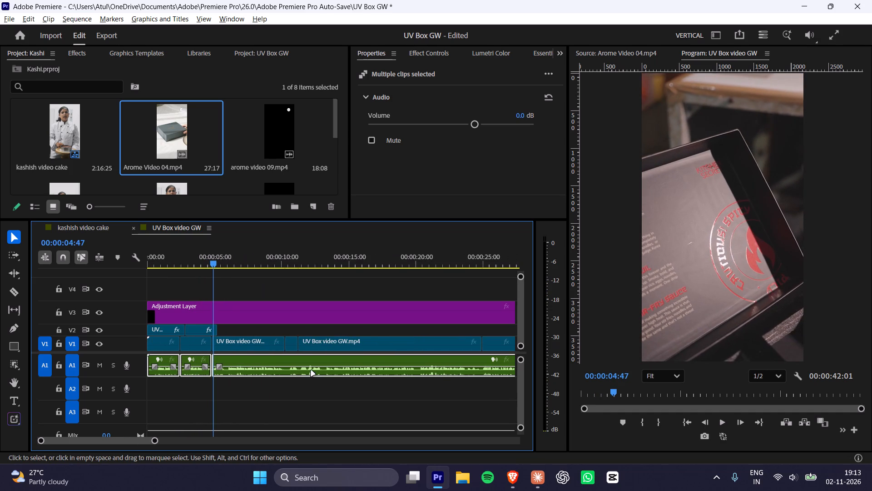
scroll(273, 376, "down", 5, "alt")
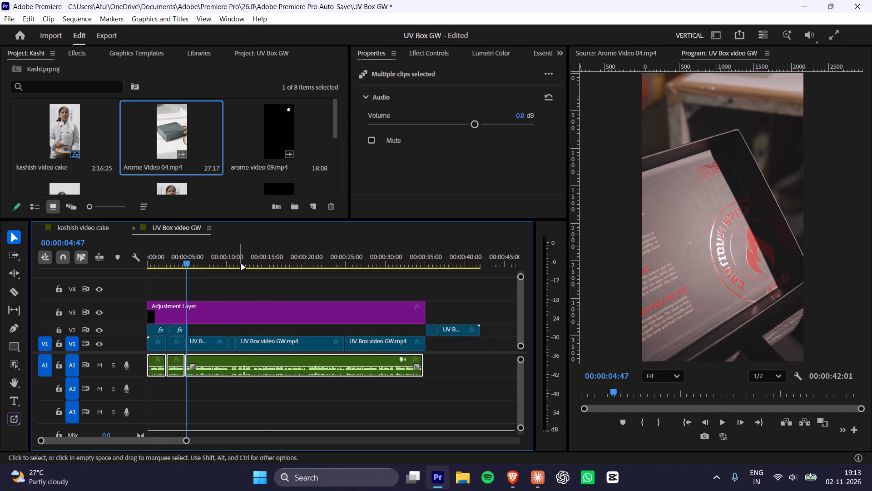
key("space")
left_click_drag(242, 260, 248, 263)
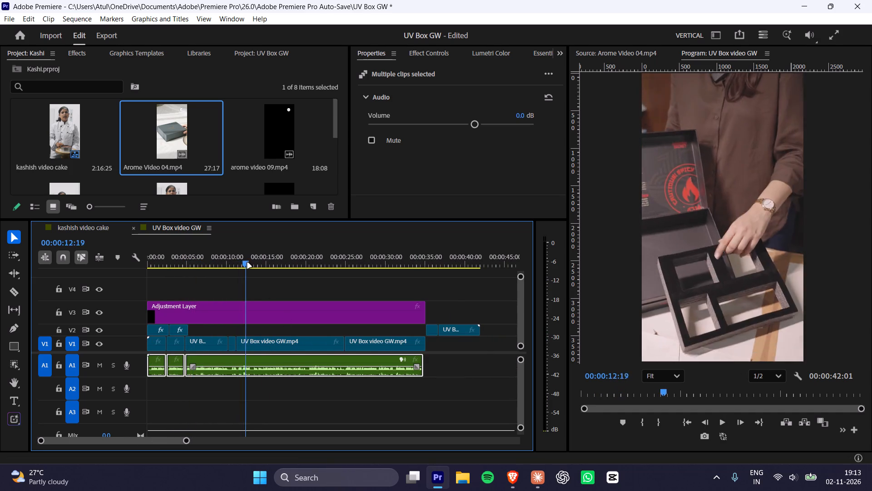
left_click_drag(248, 263, 344, 279)
scroll(363, 375, "up", 11, "alt")
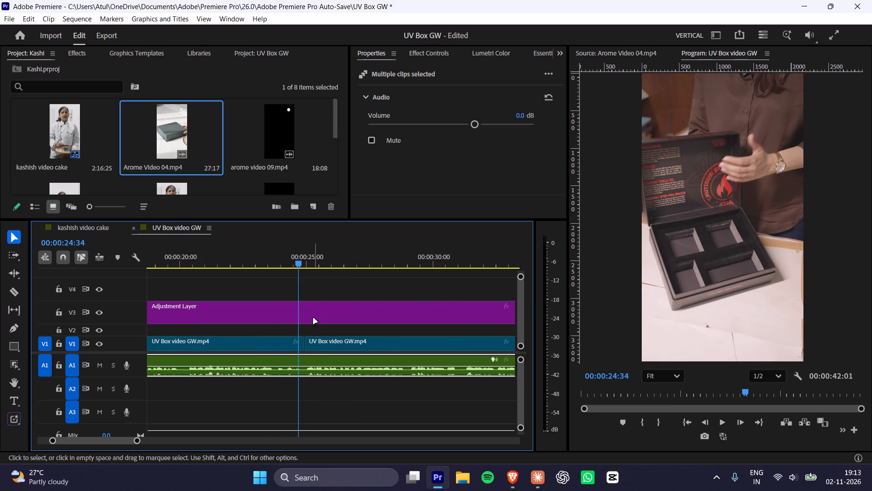
left_click_drag(298, 259, 307, 263)
left_click(327, 361)
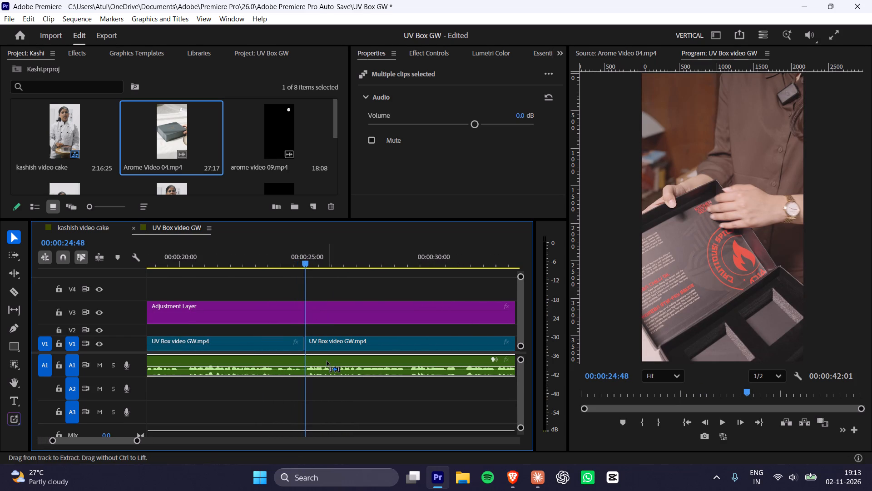
key("ctrl+k")
Move the last V1 clip and its A1 audio piece past the end of the V2 clips, starting at about 00:00:42:01.
left_click(327, 365)
left_click(330, 343, "alt")
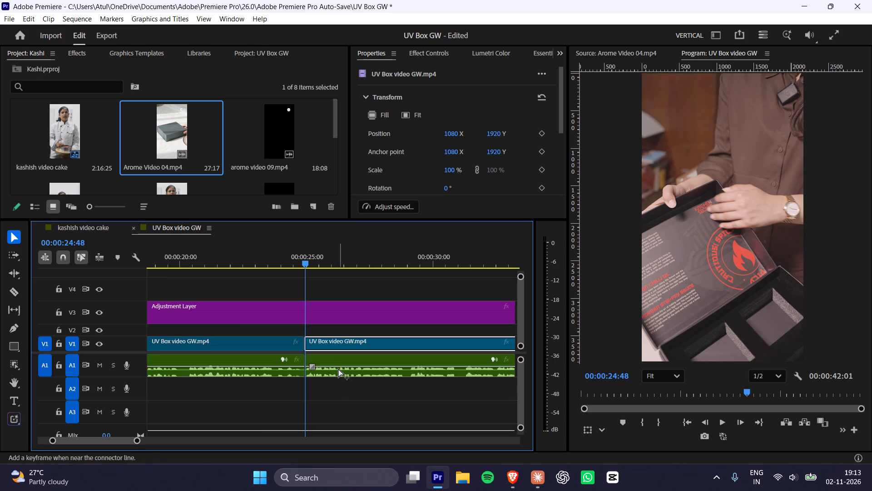
left_click(336, 361, "shift")
scroll(332, 367, "down", 13, "alt")
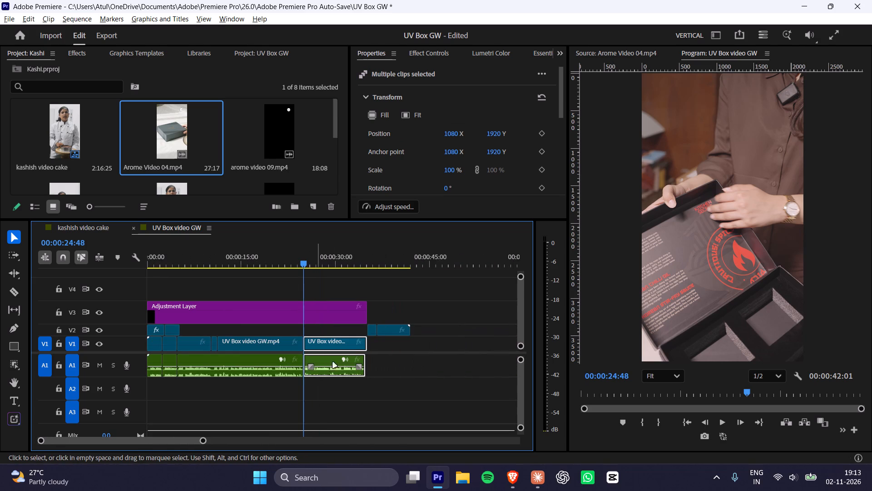
left_click_drag(330, 346, 435, 348)
Play the sequence from about 00:00:01 to 00:00:08:28 to review the opening.
left_click(157, 260)
key("space")
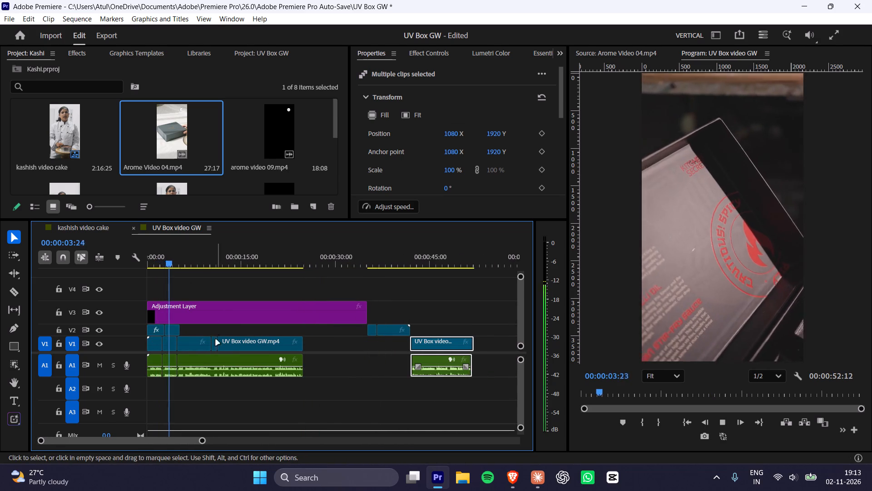
key("space")
key("space")
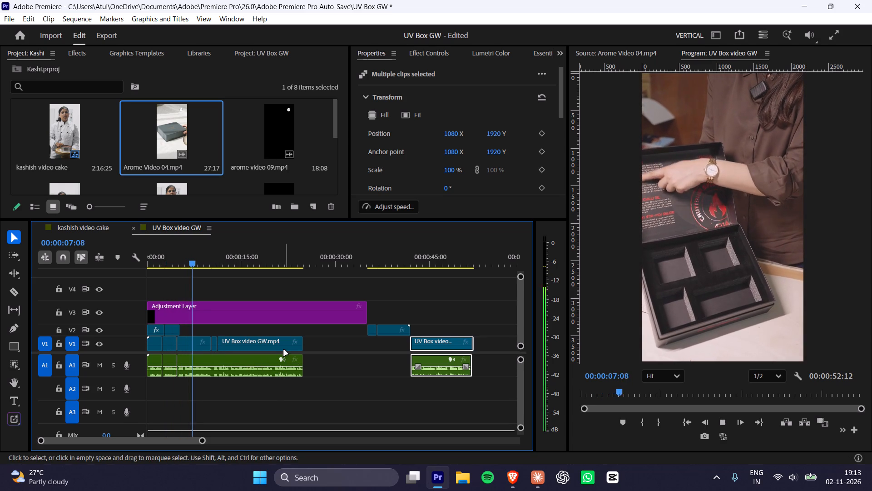
key("space")
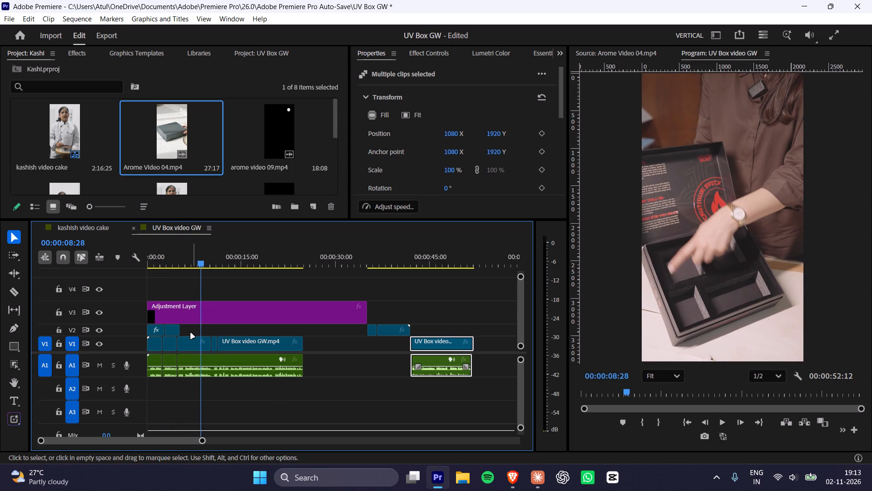
Shift the three V1 clips after the second clip, with their A1 audio, later to start at about 19 seconds.
left_click_drag(185, 333, 219, 355)
key("ctrl+z")
left_click_drag(207, 331, 297, 378)
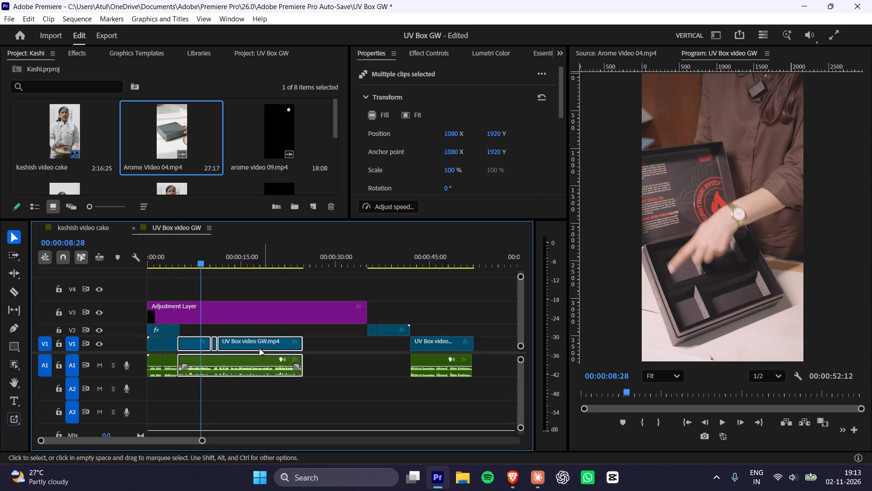
left_click_drag(253, 345, 342, 349)
Move the last V1 clip and its A1 audio into the gap, directly against the end of the second V1 clip.
left_click_drag(465, 316, 456, 364)
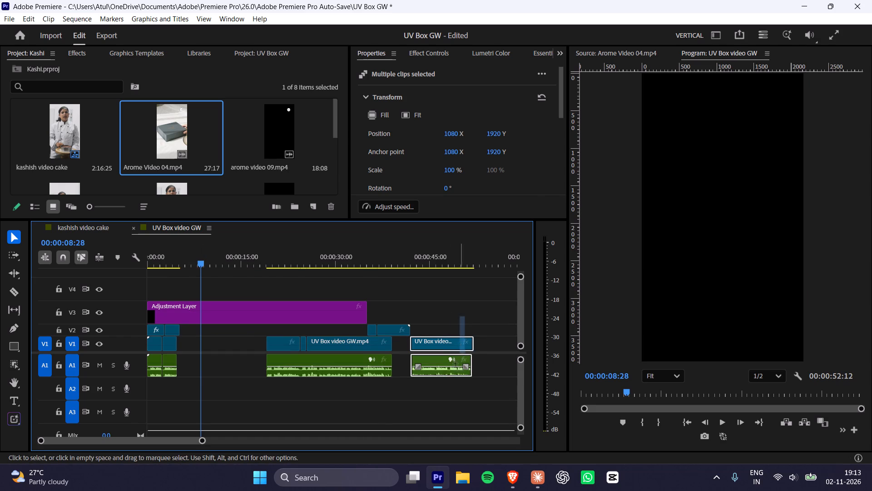
left_click_drag(456, 364, 443, 377)
left_click_drag(433, 349, 198, 351)
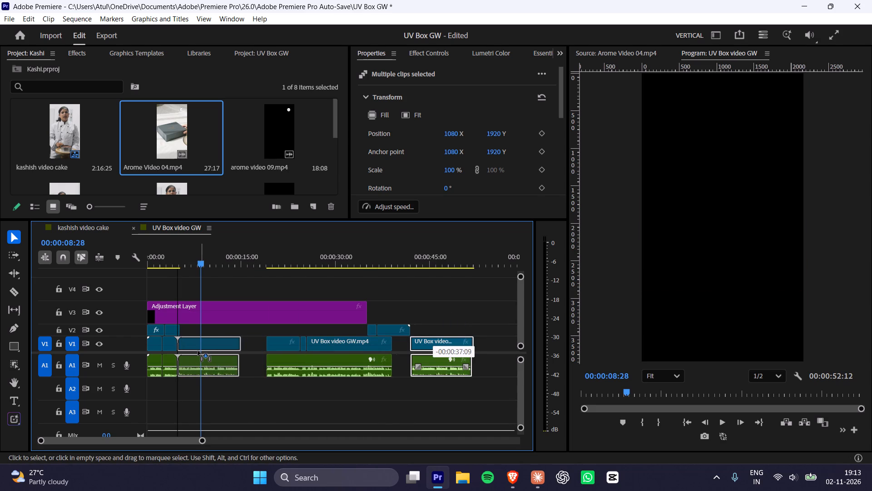
left_click_drag(198, 351, 204, 355)
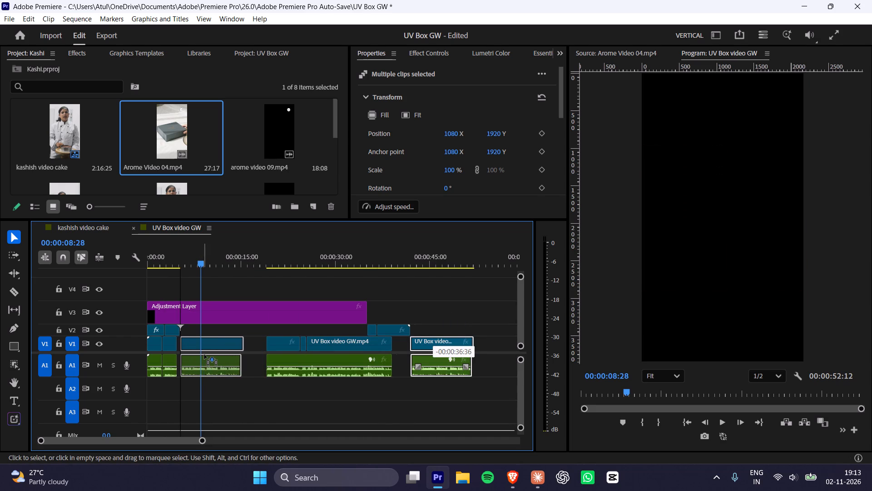
left_click_drag(204, 355, 208, 355)
left_click_drag(176, 266, 166, 266)
scroll(217, 340, "up", 3, "alt")
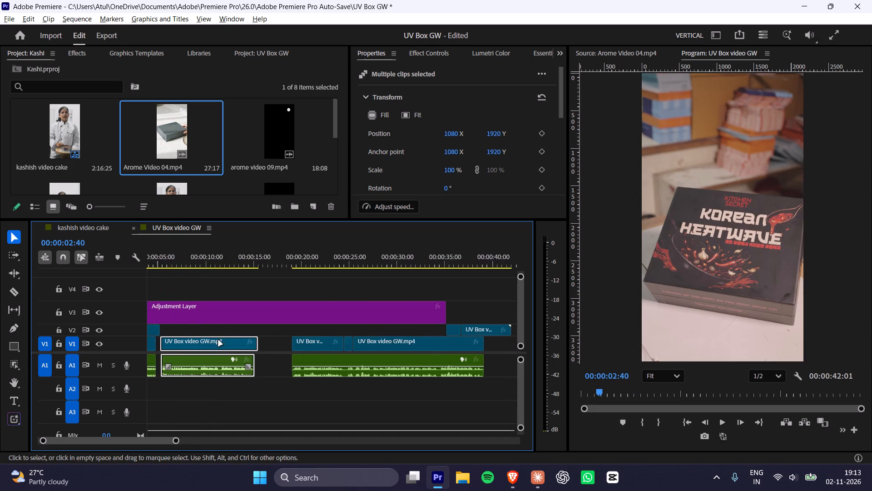
scroll(218, 341, "up", 5, "alt")
scroll(214, 351, "up", 7, "shift")
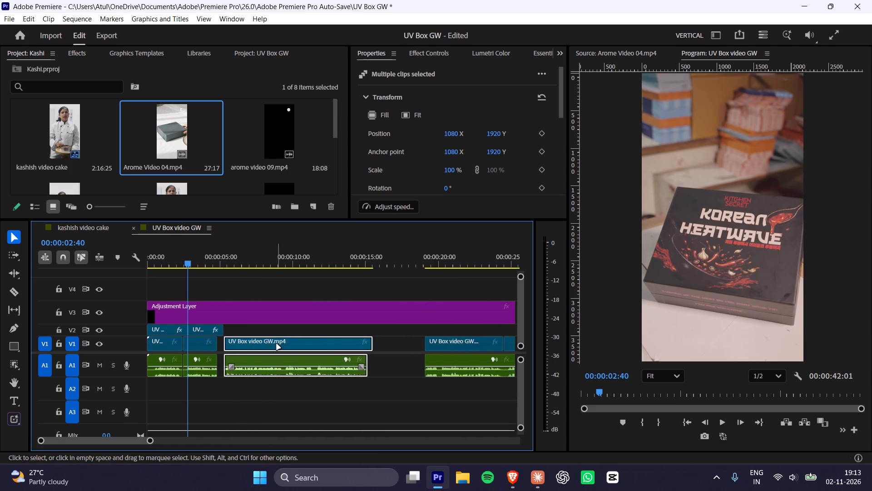
left_click_drag(282, 347, 272, 349)
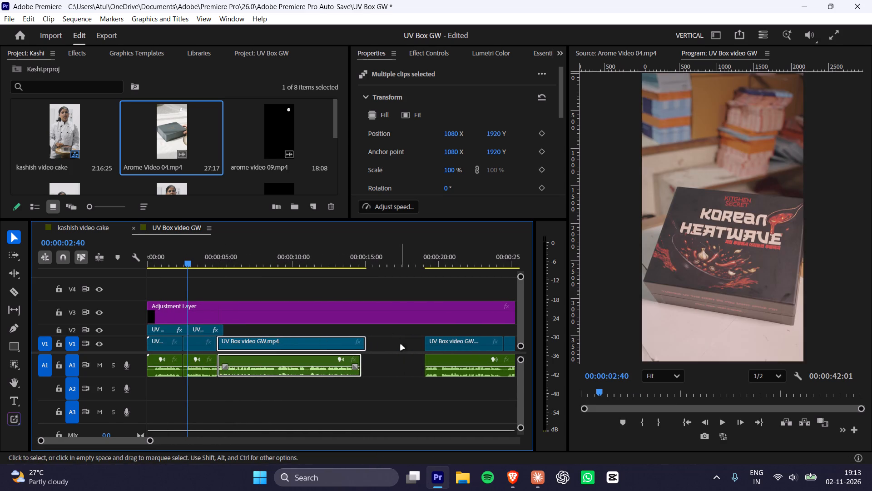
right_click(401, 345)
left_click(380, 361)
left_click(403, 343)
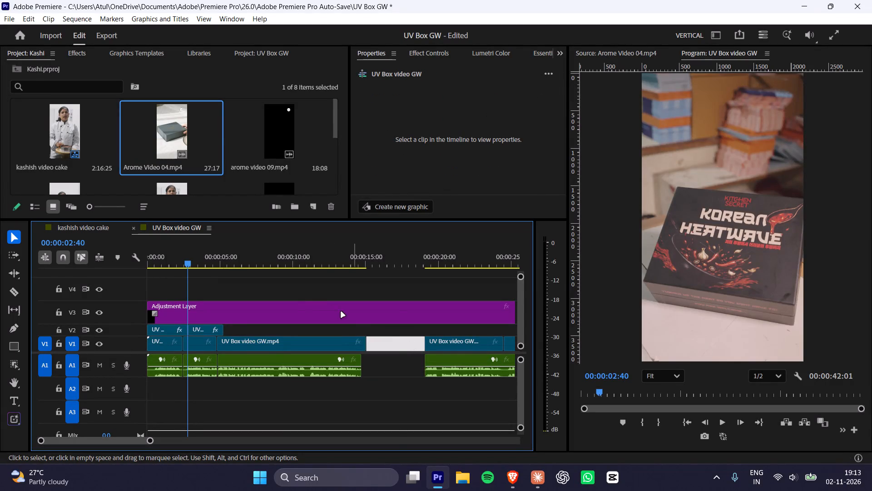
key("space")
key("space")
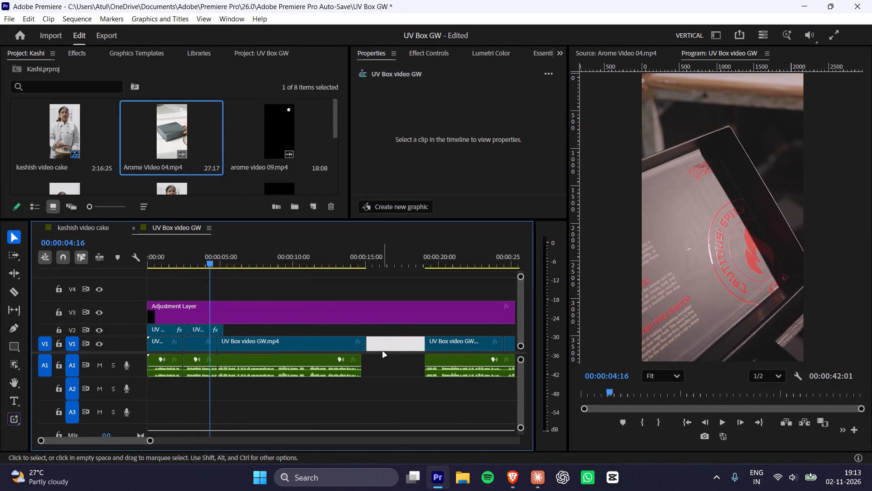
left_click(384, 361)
Trim the end of the V1 clip before the gap to line up with the end of its A1 audio.
left_click(344, 346)
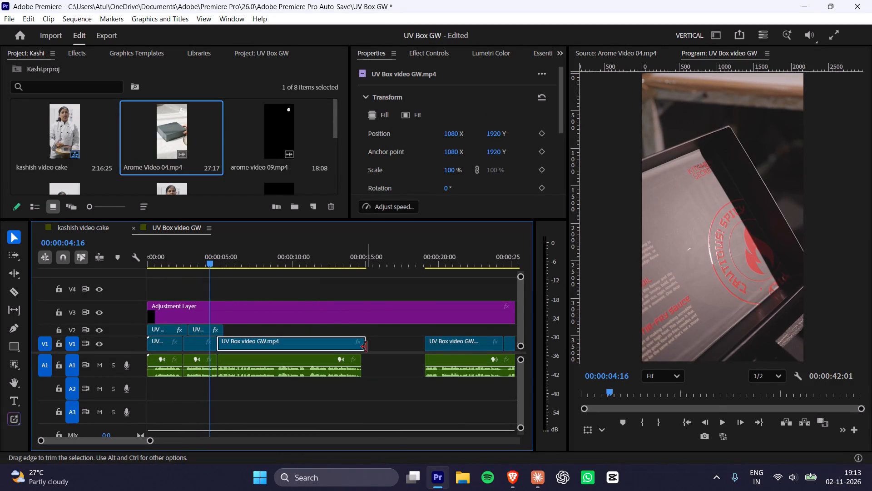
left_click(366, 347)
key("space")
key("space")
Move the V1 clips and A1 audio after the gap earlier, directly against the end of the trimmed clip.
left_click_drag(399, 341, 428, 373)
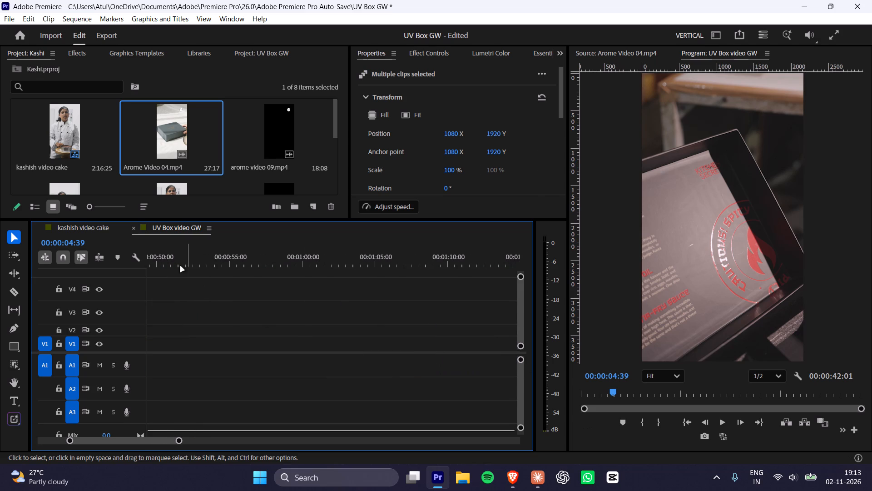
left_click_drag(176, 264, 188, 309)
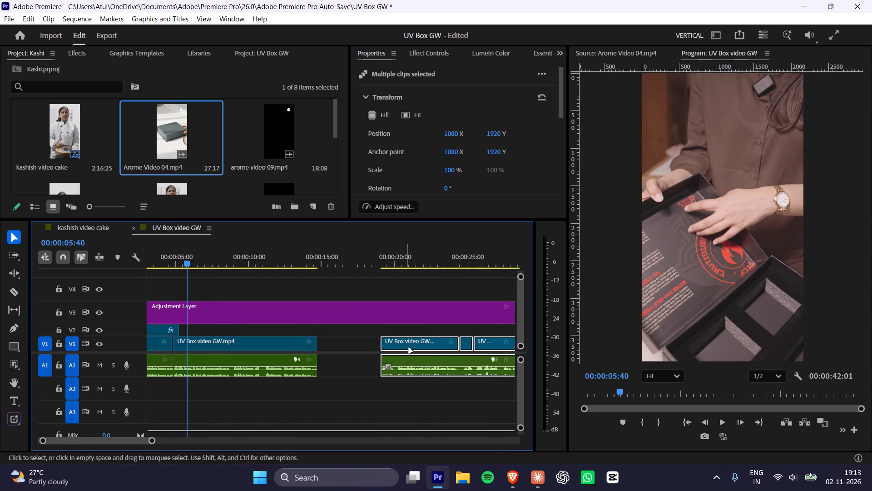
left_click_drag(424, 350, 362, 350)
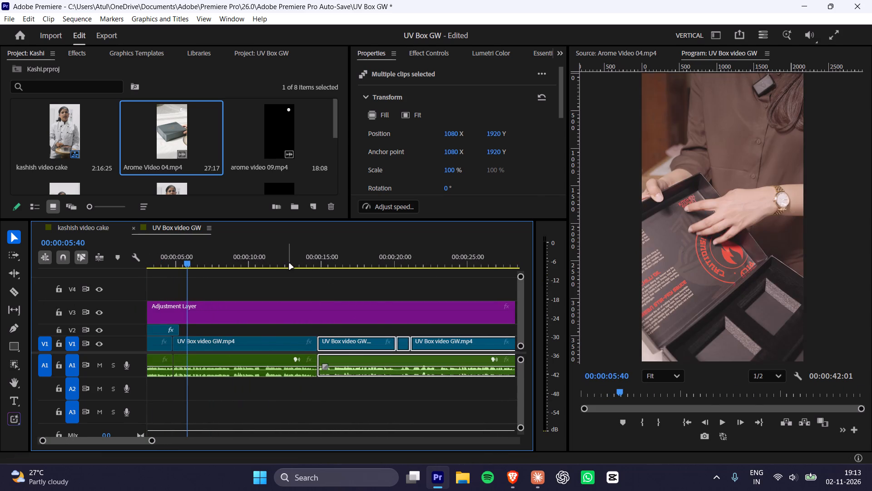
Play the sequence from its start twice to check the opening seconds after the rearrangement.
left_click_drag(289, 264, 94, 281)
key("space")
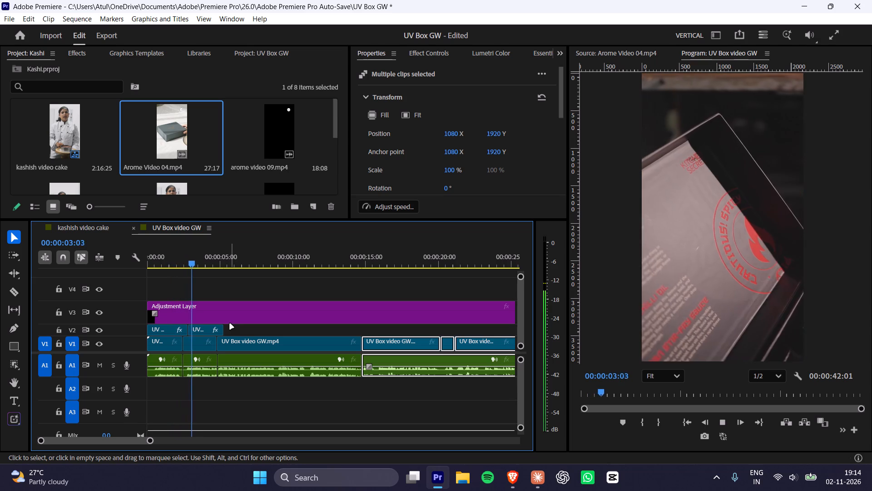
key("space")
left_click_drag(173, 259, 112, 267)
key("space")
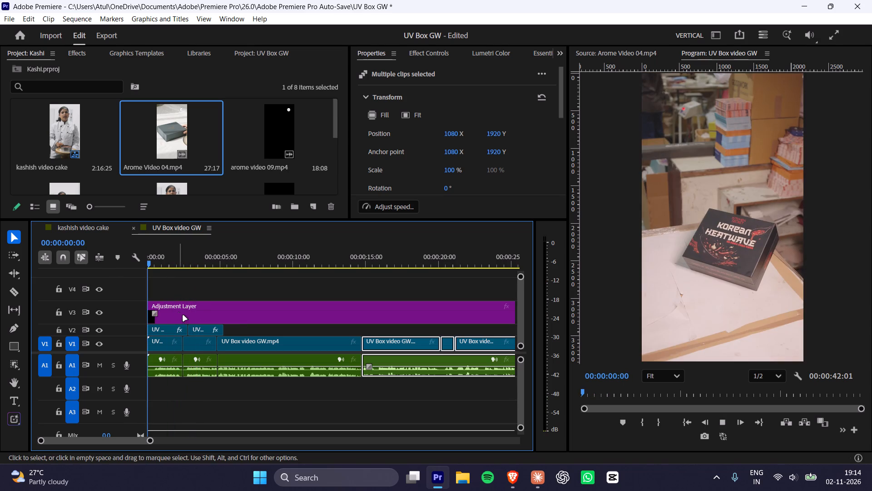
key("space")
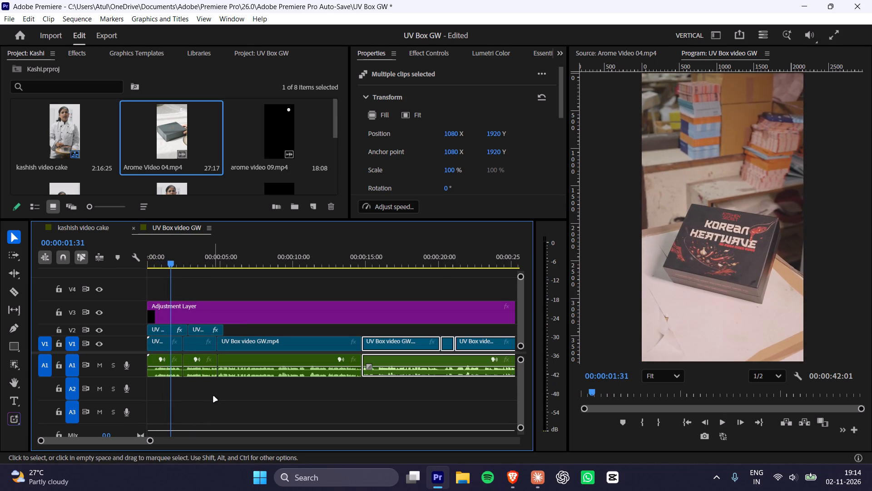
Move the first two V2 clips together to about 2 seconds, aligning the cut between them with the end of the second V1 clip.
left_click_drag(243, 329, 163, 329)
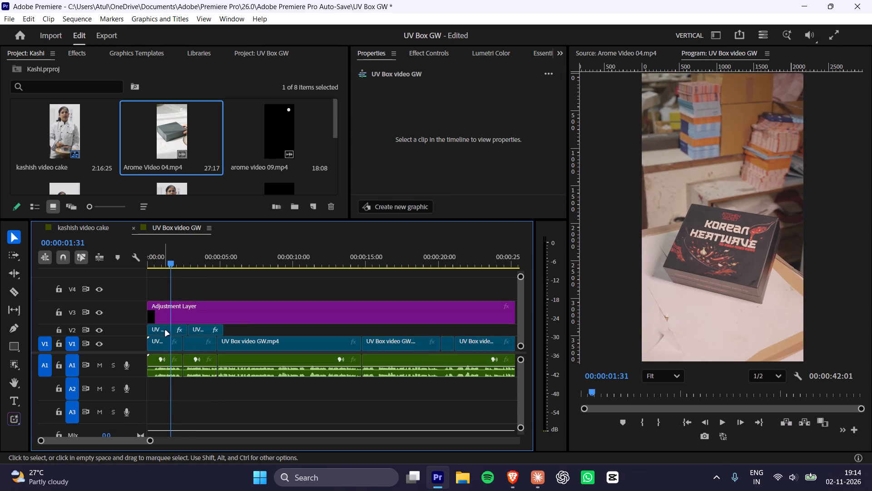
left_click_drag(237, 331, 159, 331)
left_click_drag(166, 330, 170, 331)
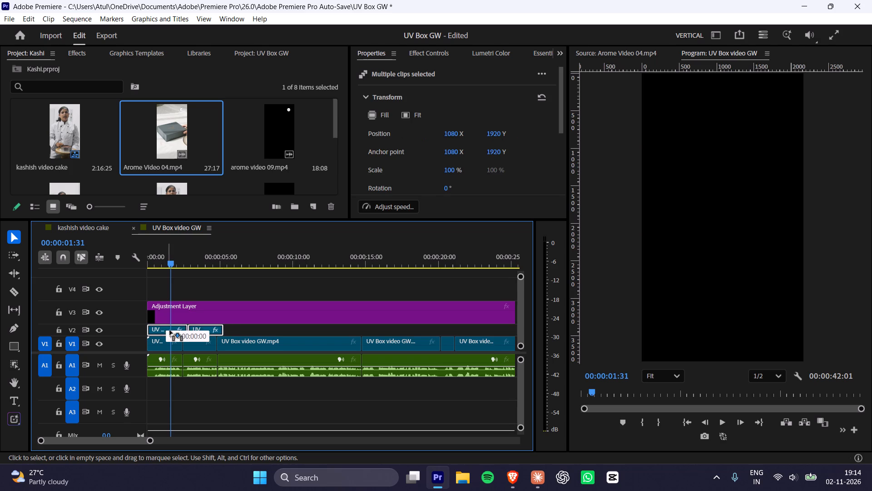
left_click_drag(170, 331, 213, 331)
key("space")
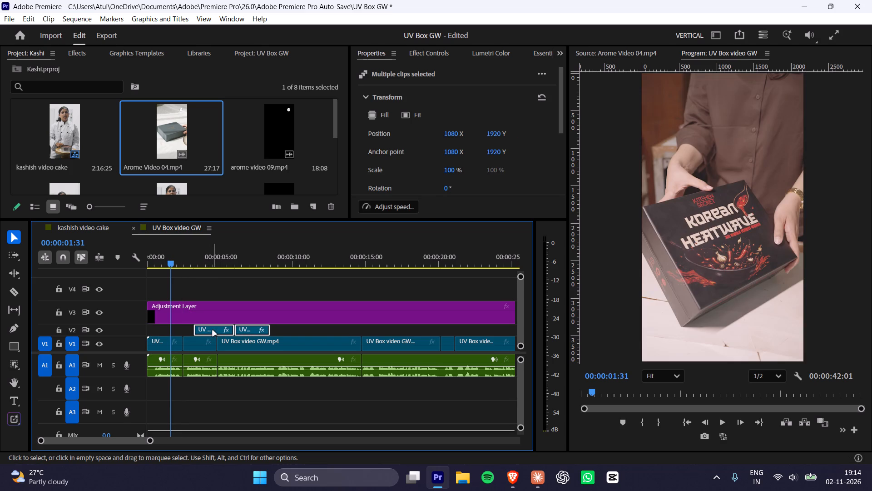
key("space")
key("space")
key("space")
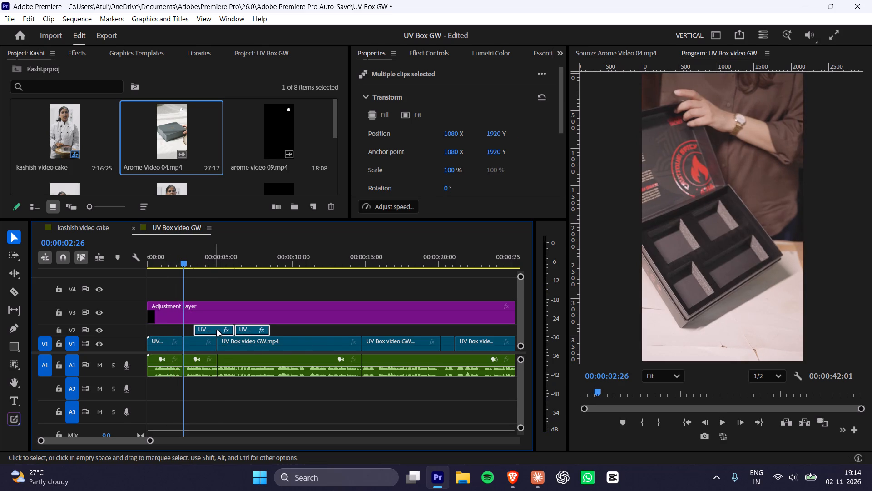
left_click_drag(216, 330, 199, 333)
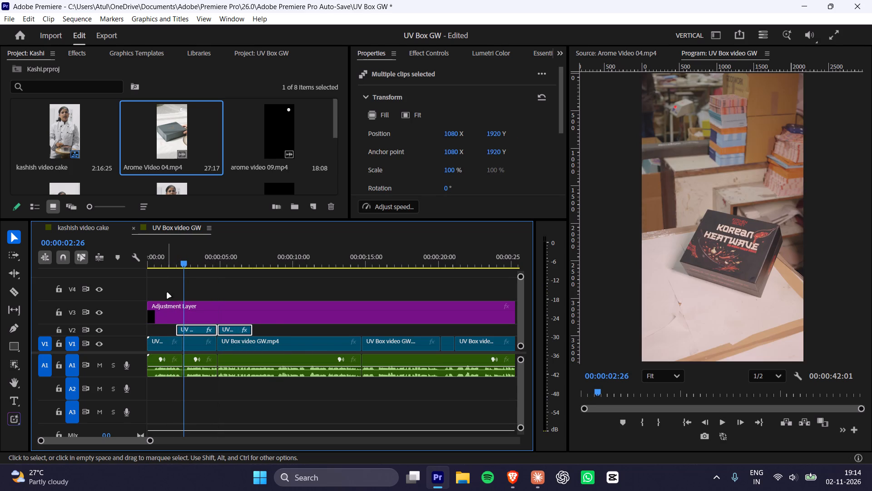
Check the opening frames, and move the two V2 clips together so that the first one starts at 00:00:05:33.
left_click_drag(158, 264, 97, 265)
key("space")
key("space")
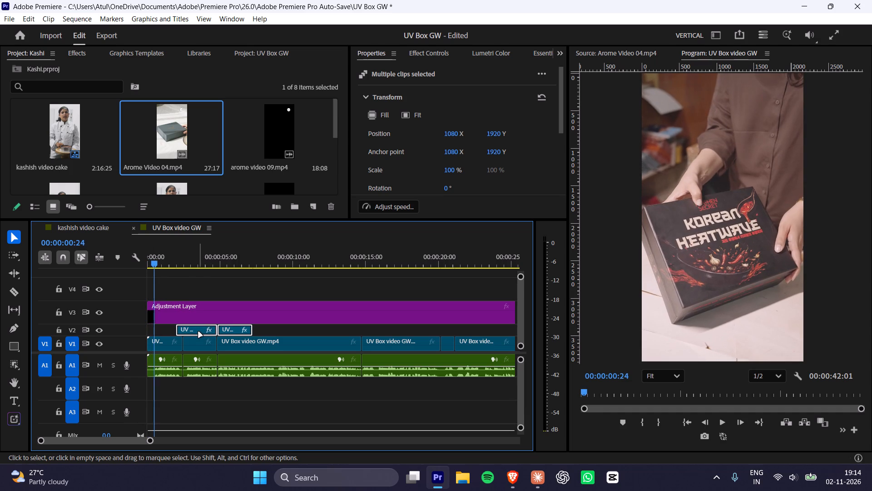
left_click(198, 332)
left_click_drag(193, 331, 247, 332)
left_click(287, 332)
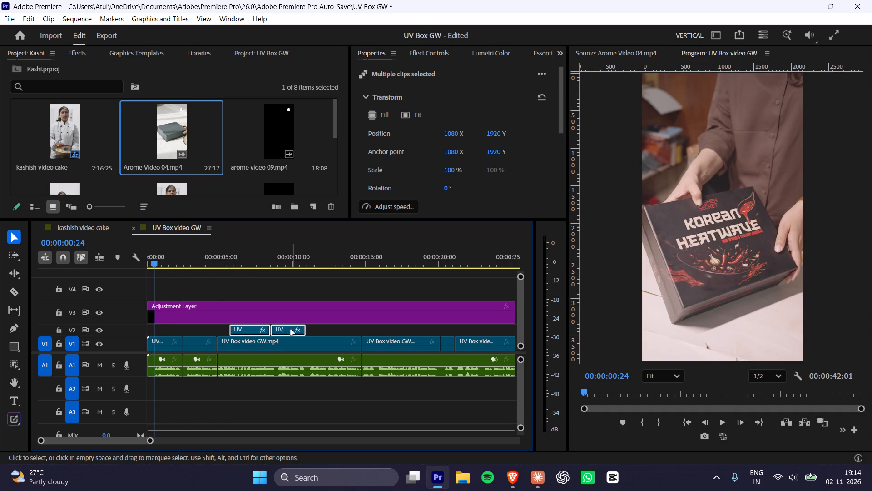
left_click(289, 329)
left_click(325, 329)
Play to 00:00:03:24 and move the second of the two V2 clips over the second V1 clip, with their ends aligned.
key("space")
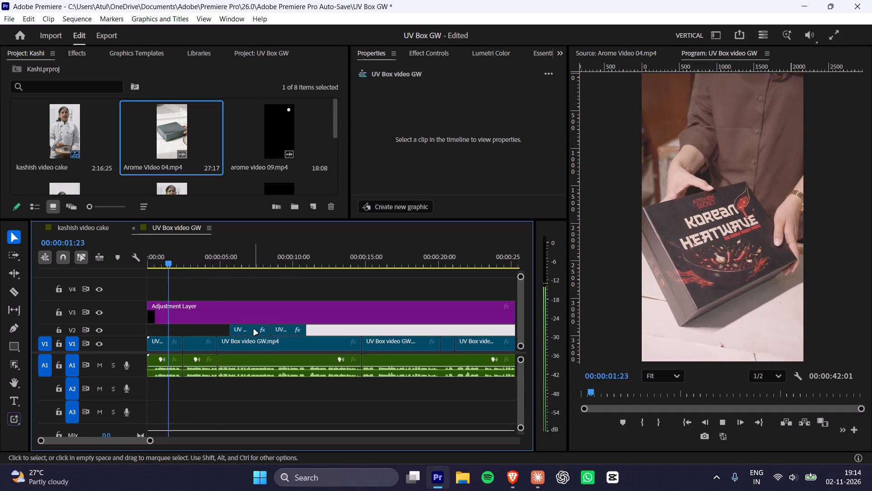
key("space")
key("space")
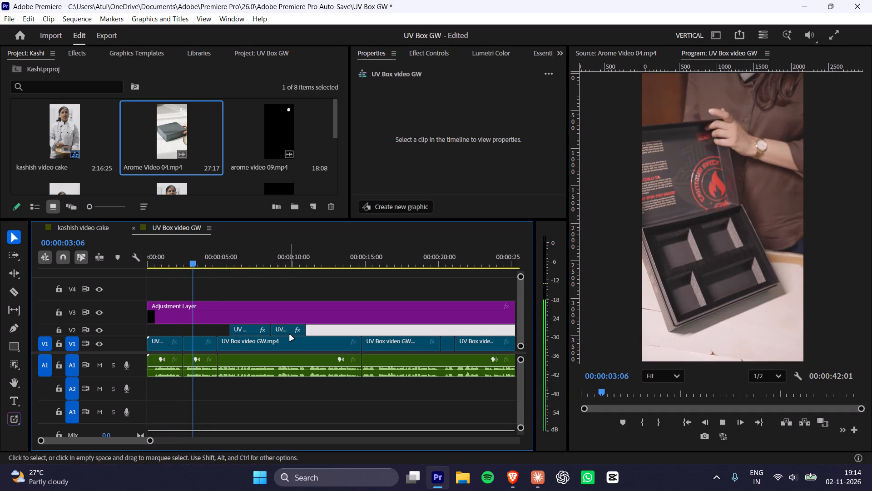
key("space")
key("space")
key("space")
left_click(289, 330)
left_click_drag(285, 329, 197, 329)
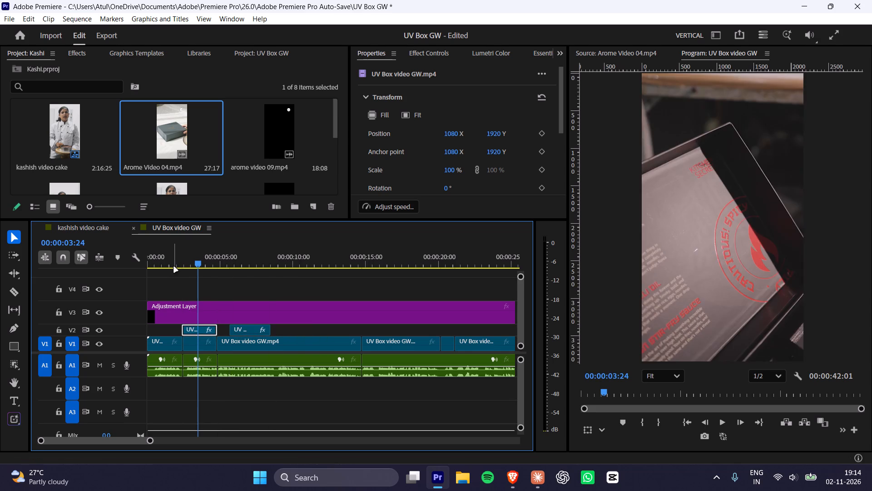
Play the section from about 2 to 7 seconds in short passes to check the transitions around the two V2 clips.
left_click(174, 266)
key("space")
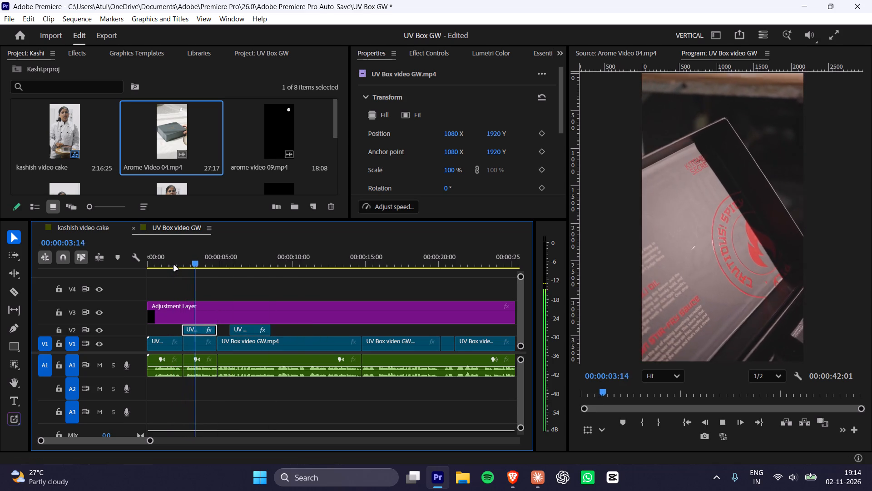
key("space")
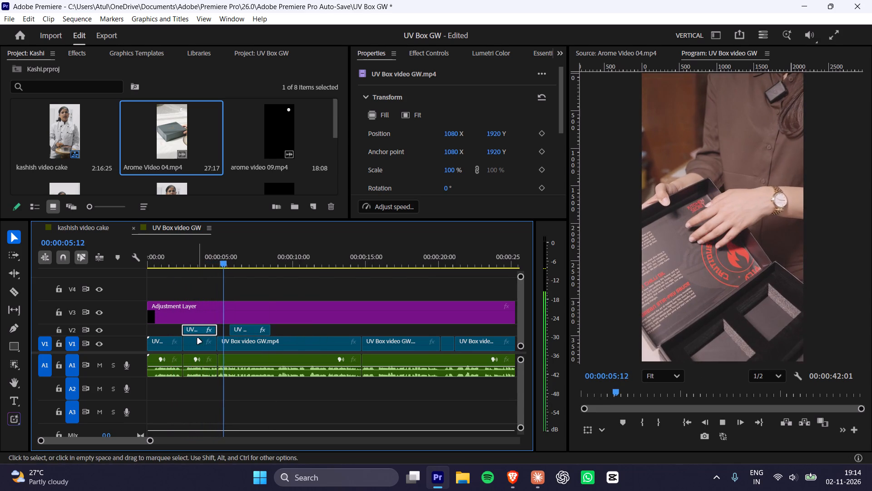
key("space")
key("space")
scroll(225, 337, "up", 11, "alt")
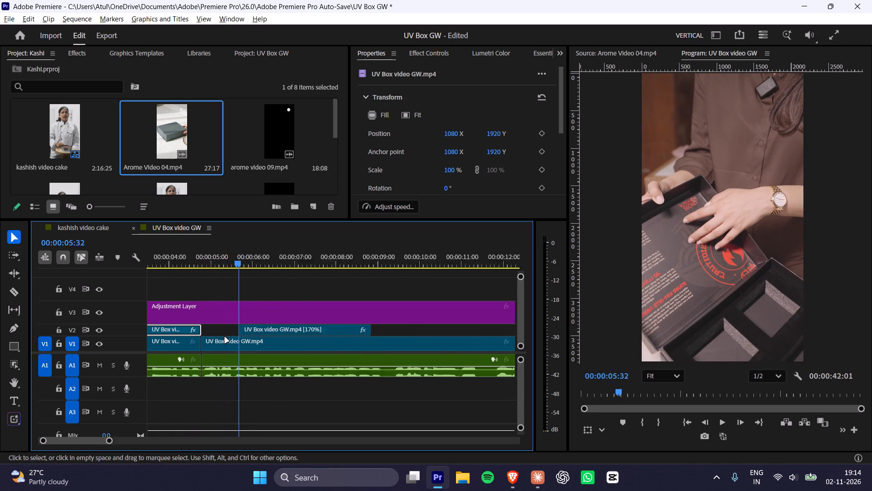
left_click(191, 262)
key("space")
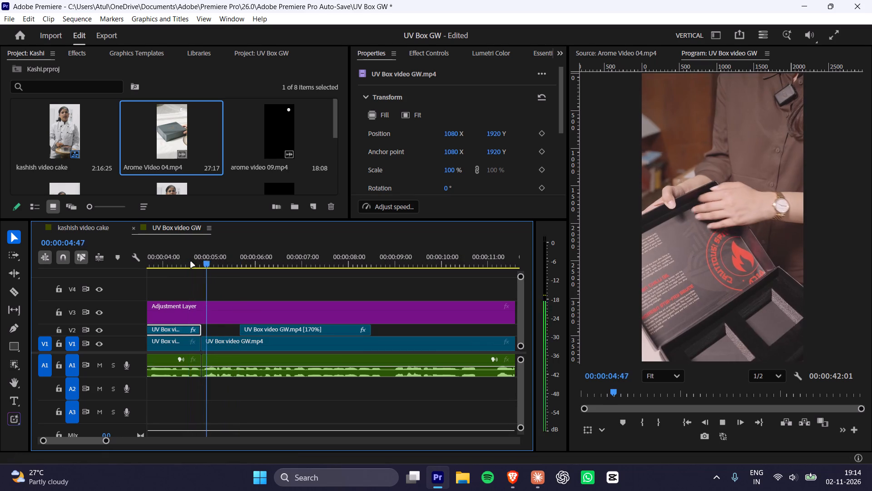
key("space")
scroll(241, 329, "down", 11, "alt")
key("space")
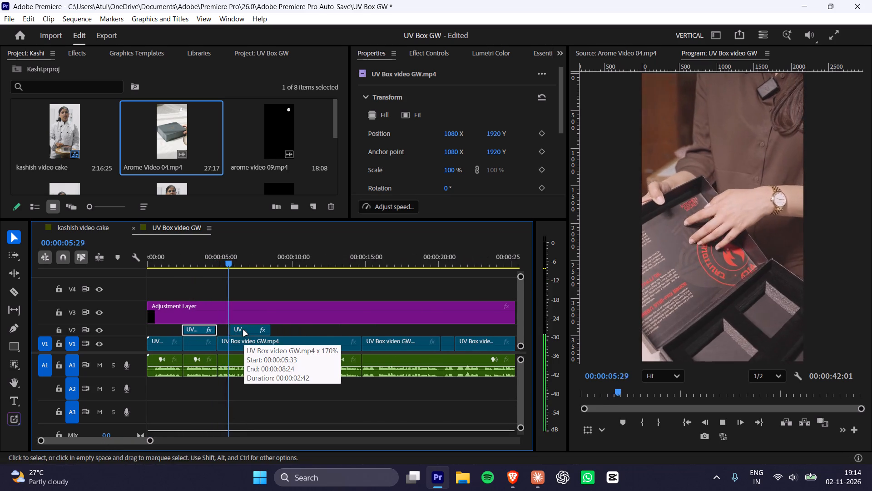
key("space")
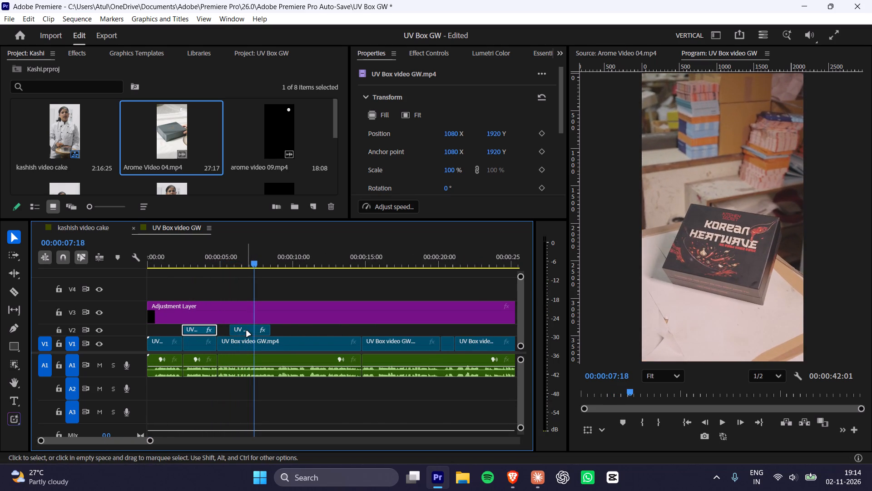
Move the second V2 clip to start at 00:00:11:45, aligning its end with the end of the third V1 clip.
left_click(217, 266)
left_click_drag(251, 330, 341, 336)
key("space")
scroll(292, 359, "down", 4, "alt")
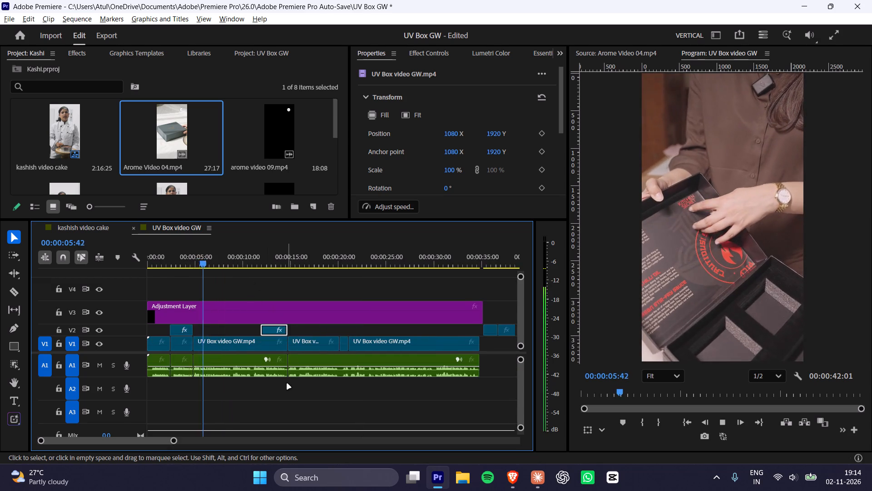
scroll(287, 384, "down", 5, "alt")
Play the sequence from its start to about 13 seconds to review both V2 clips in their positions.
left_click_drag(166, 264, 117, 270)
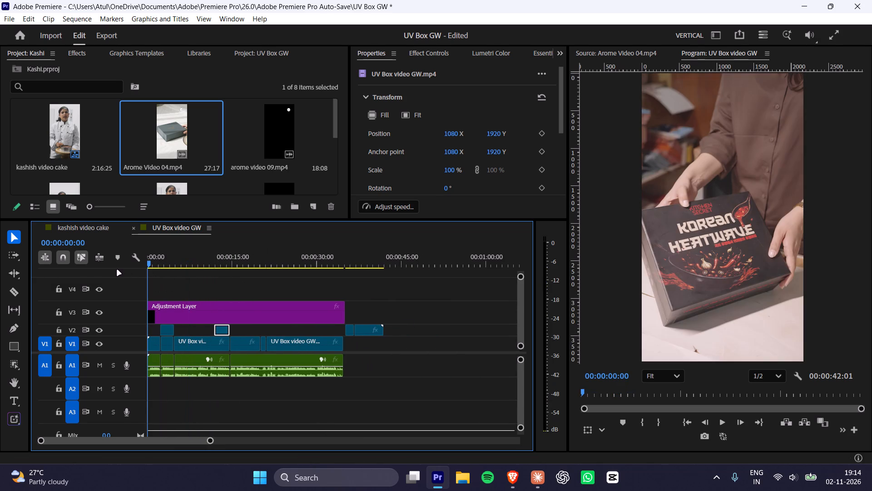
key("space")
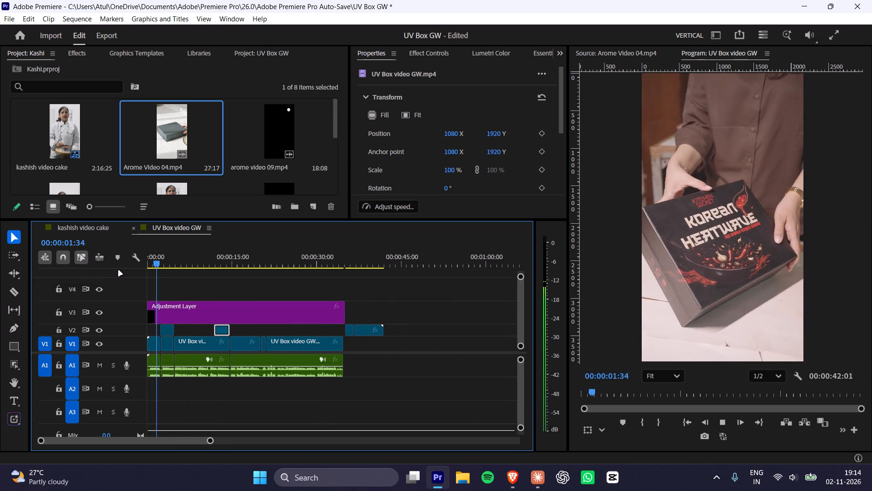
key("space")
key("space")
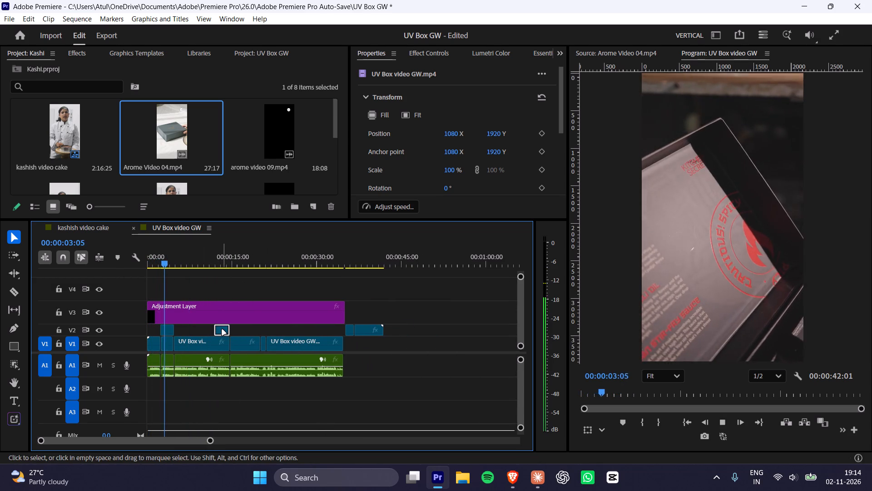
key("space")
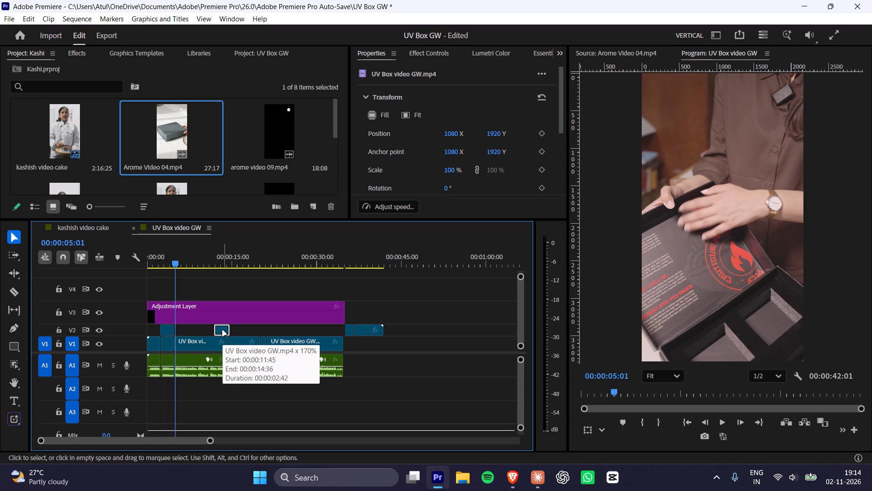
key("space")
key("space")
key("space")
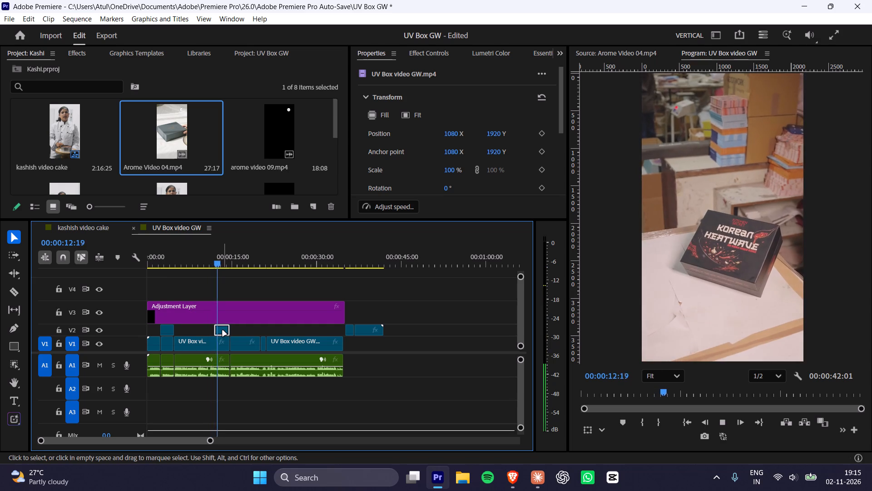
key("space")
key("space")
key("space")
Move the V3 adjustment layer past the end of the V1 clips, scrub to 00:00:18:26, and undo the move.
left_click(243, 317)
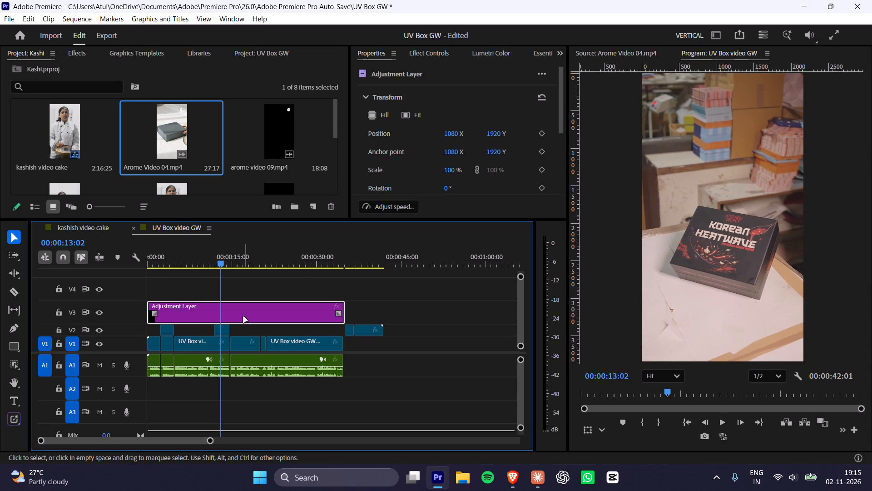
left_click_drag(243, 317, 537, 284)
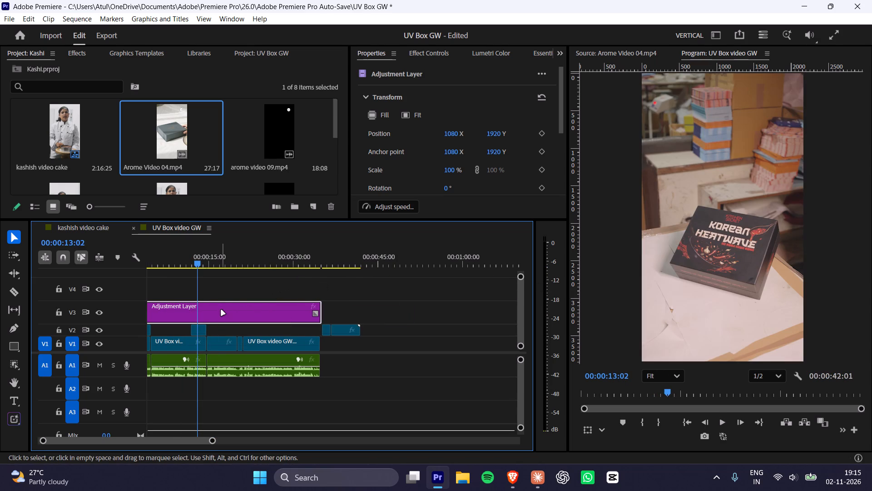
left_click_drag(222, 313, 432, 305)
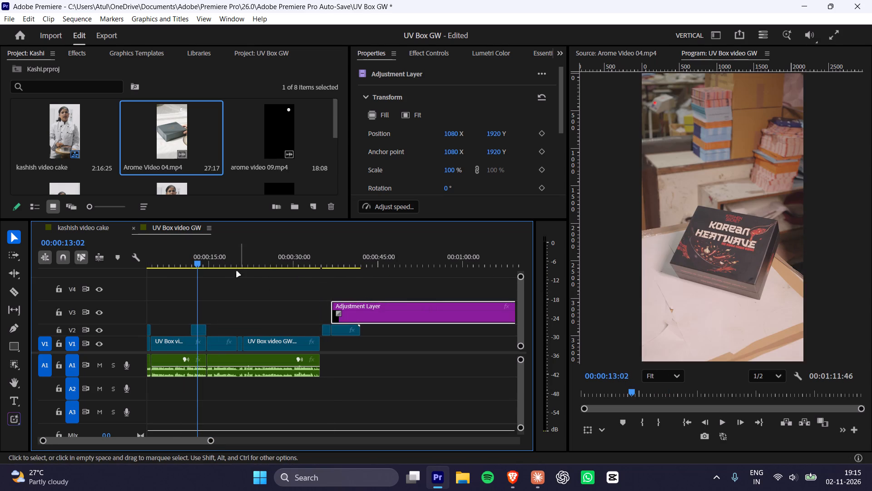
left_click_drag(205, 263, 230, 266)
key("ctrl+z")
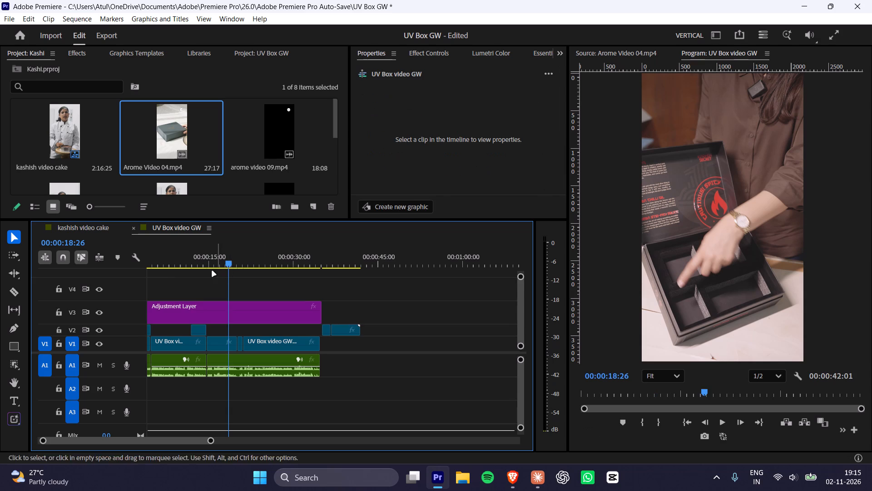
Play the opening from the start, and continue from 00:00:04:41 to 00:00:16:12 to check the cuts around the V2 clips.
left_click_drag(201, 267, 59, 272)
key("space")
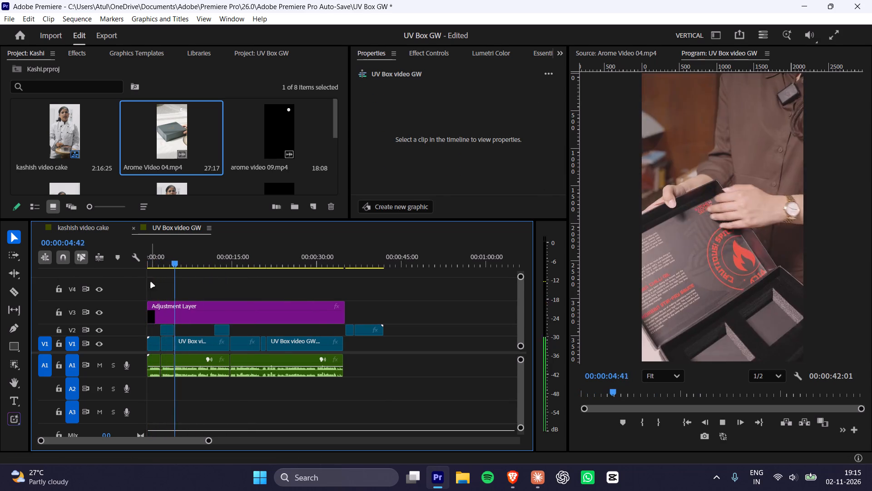
left_click(176, 265)
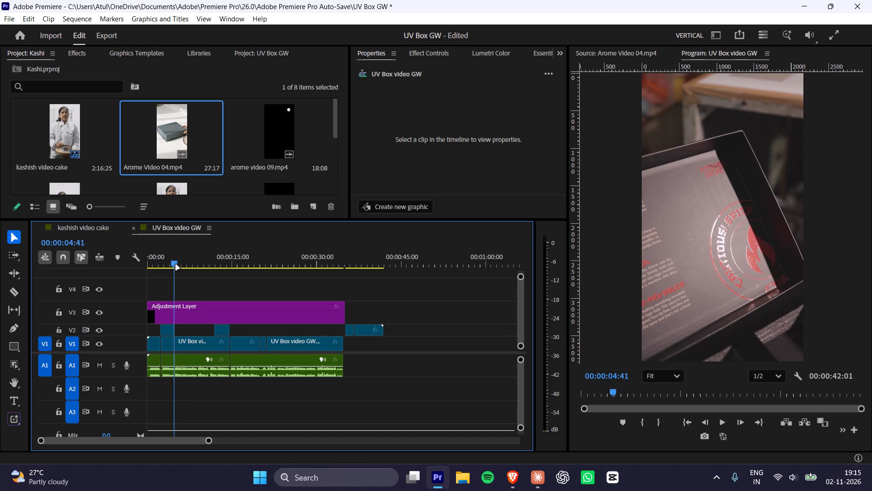
scroll(232, 347, "up", 7, "alt")
key("space")
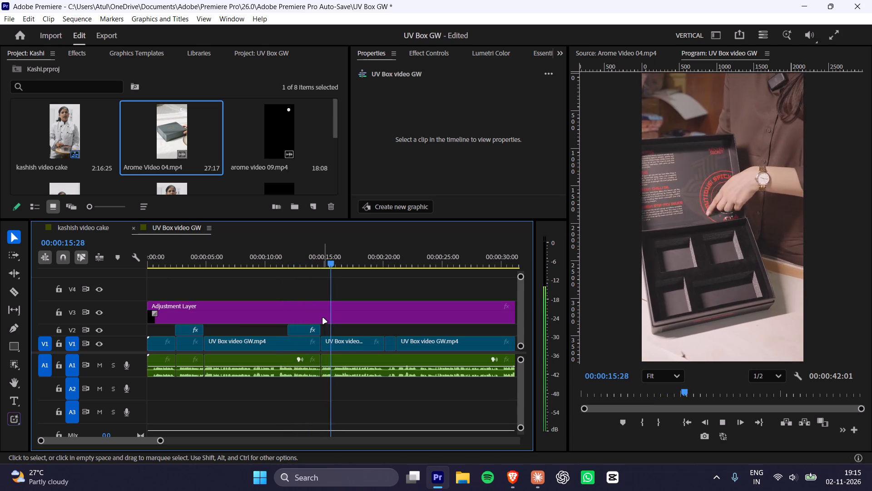
key("space")
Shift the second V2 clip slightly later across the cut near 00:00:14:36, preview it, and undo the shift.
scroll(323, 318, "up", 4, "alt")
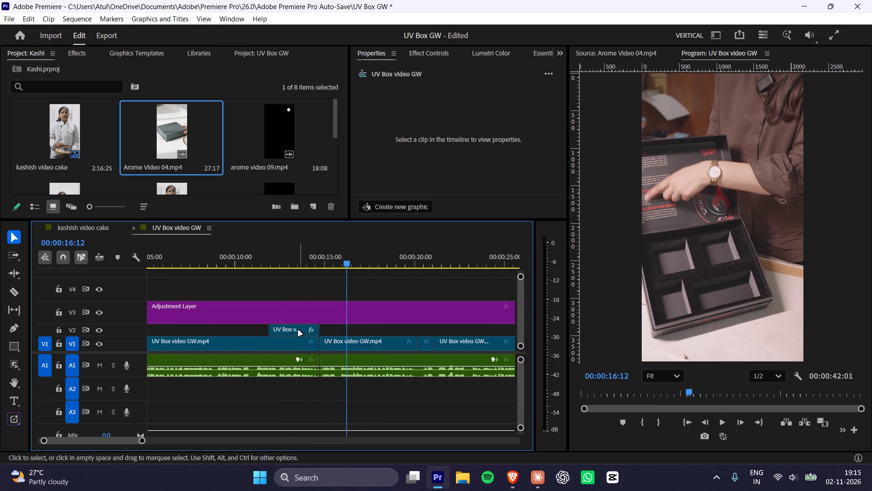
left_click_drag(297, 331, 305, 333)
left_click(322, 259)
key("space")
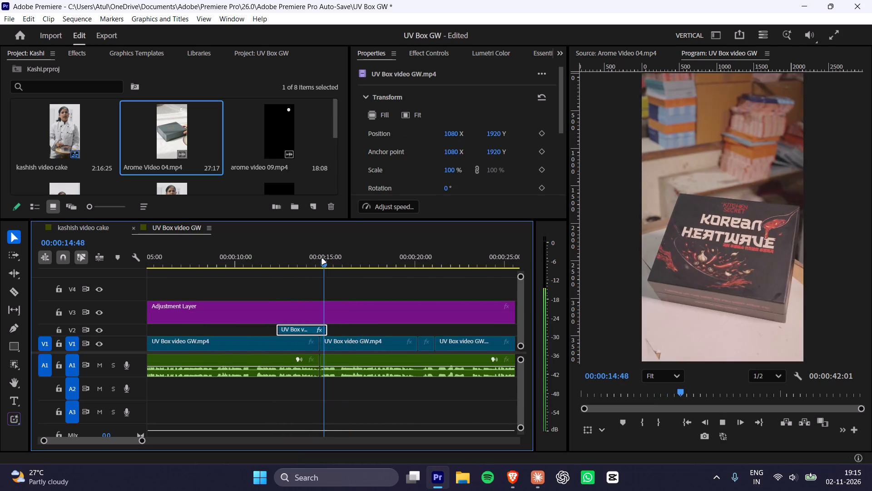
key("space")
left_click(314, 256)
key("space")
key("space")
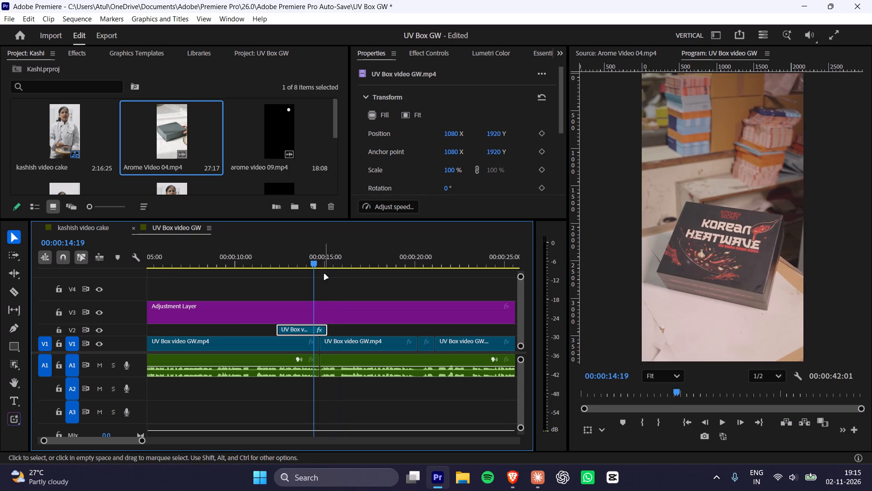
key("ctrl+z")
Play across the cut at the second V2 clip's end, and replay the opening three seconds of the sequence.
key("space")
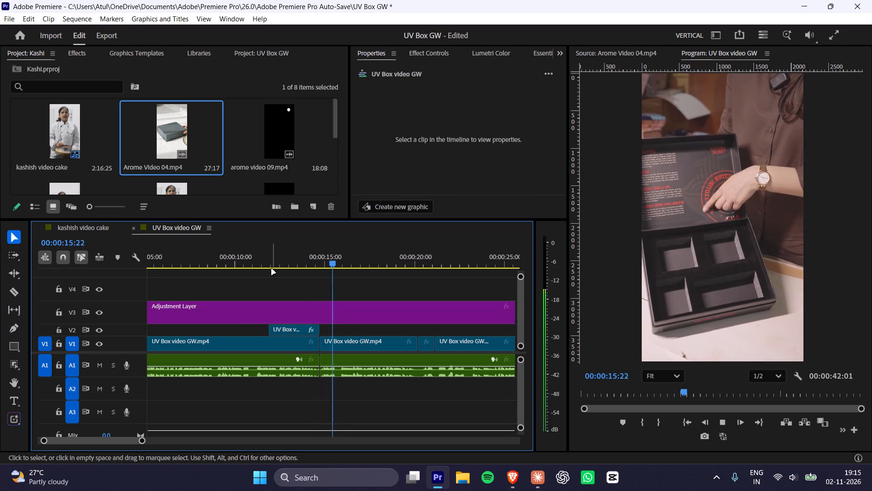
left_click_drag(246, 260, 0, 308)
key("space")
scroll(281, 344, "down", 2, "alt")
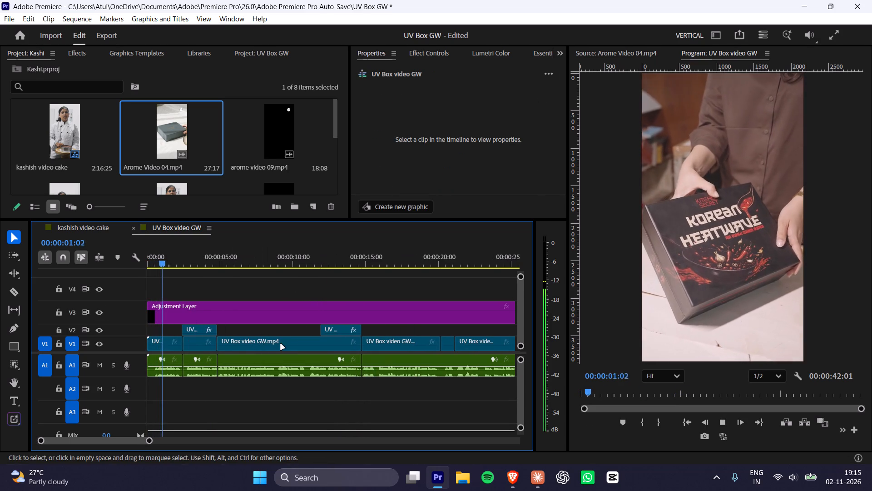
key("space")
key("space")
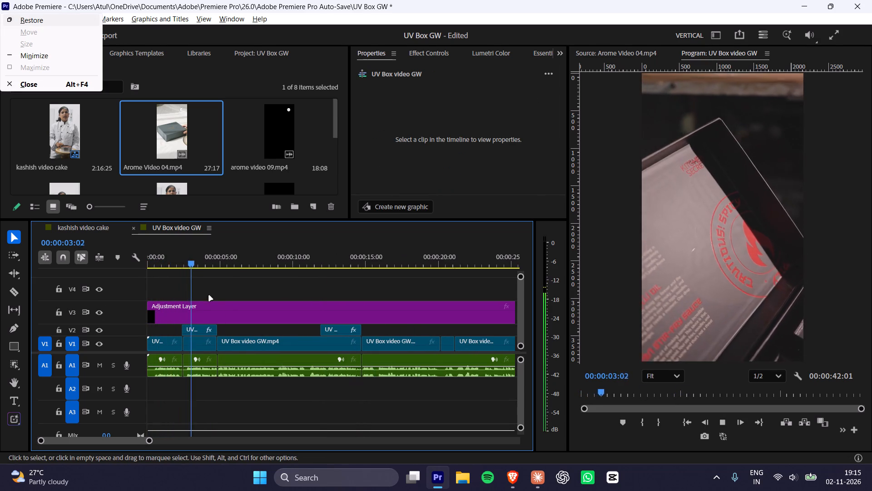
left_click(163, 285)
Play the sequence from its start with pauses, and continue to 00:00:16:38 to review the clip order and both V2 inserts.
left_click_drag(171, 259, 143, 265)
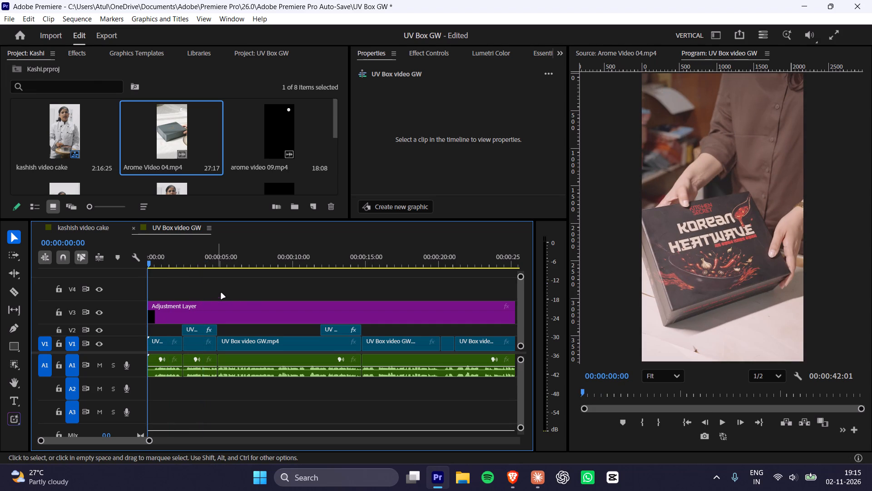
key("space")
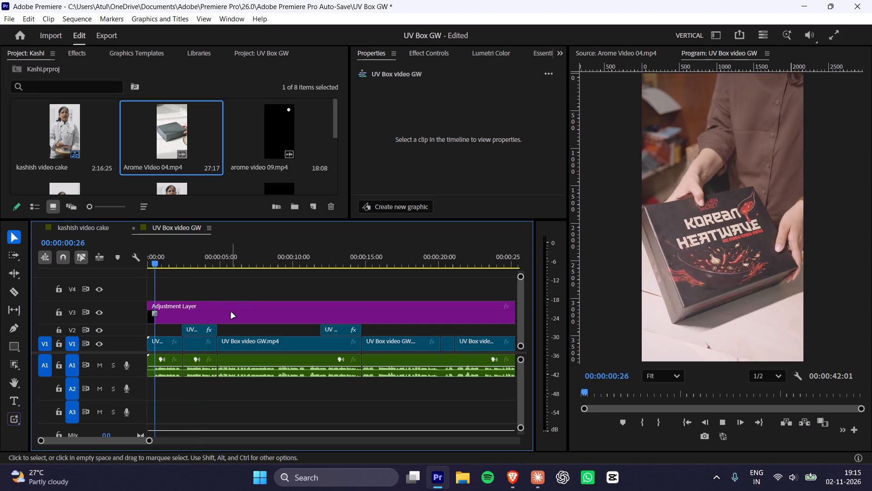
key("space")
key("space")
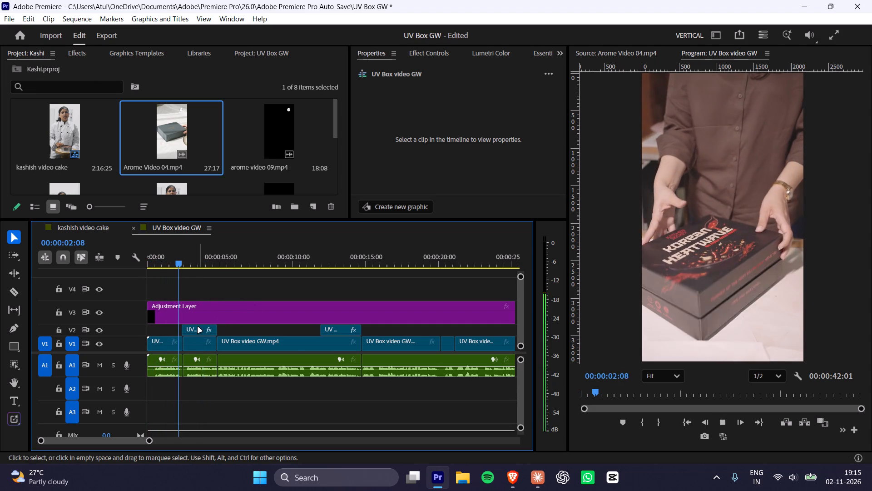
key("space")
key("space")
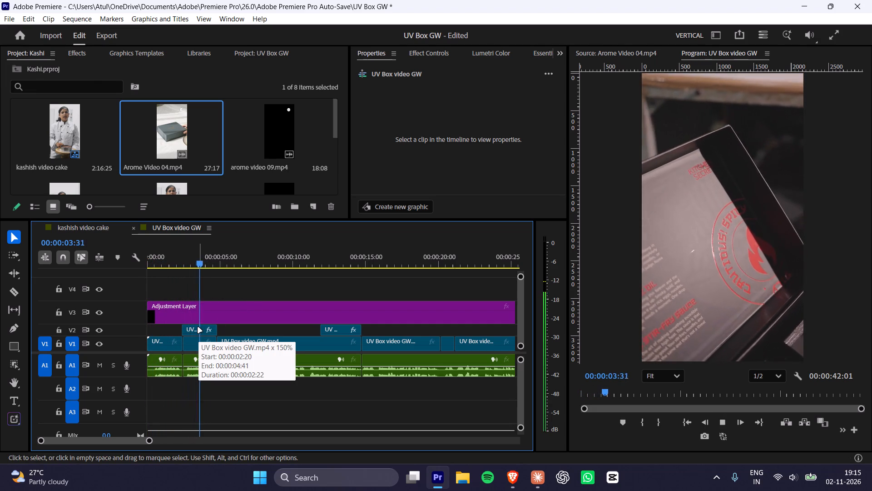
key("space")
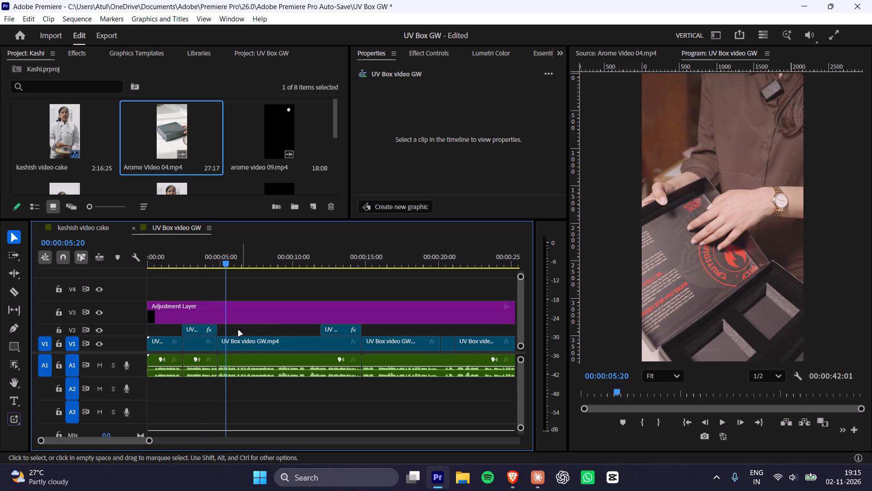
key("space")
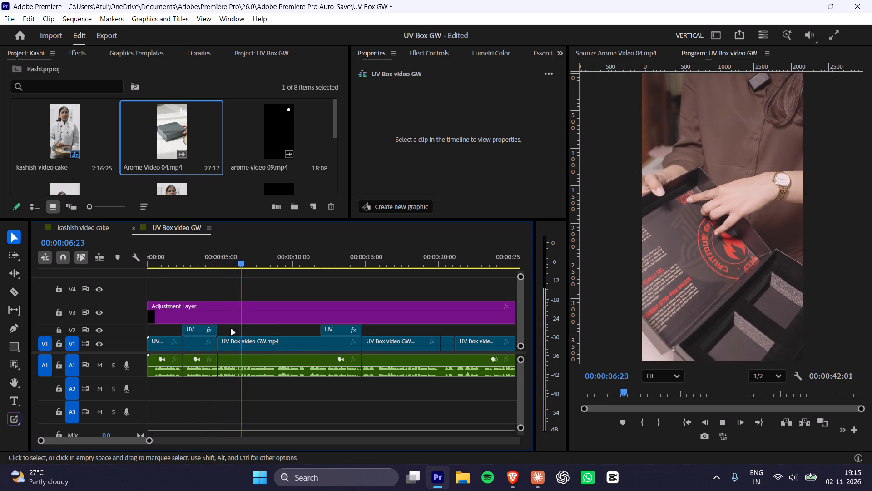
key("space")
key("space")
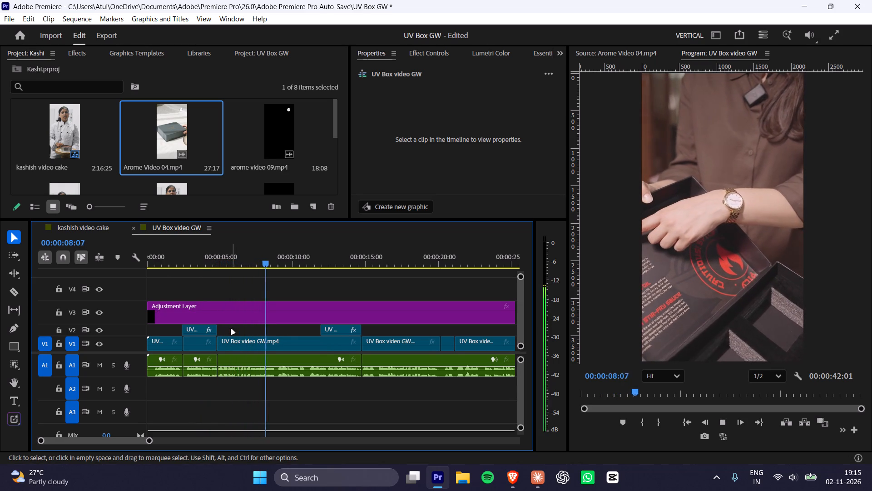
key("space")
key("space")
key("space")
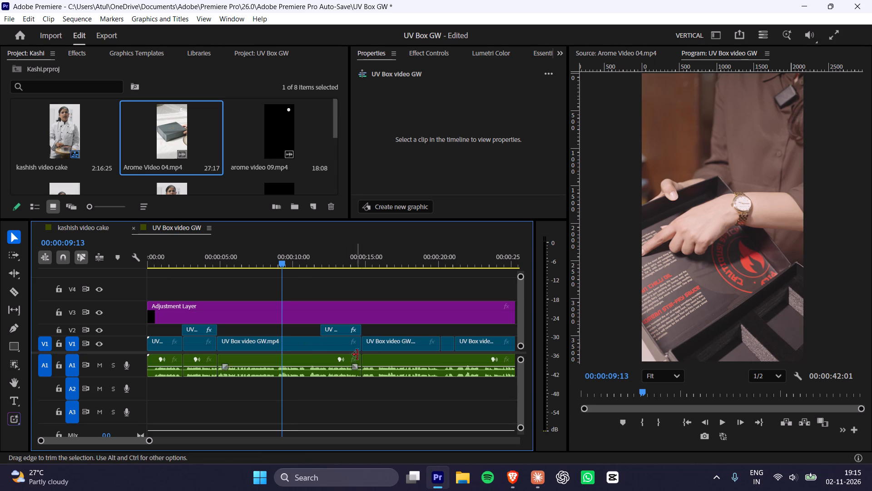
key("space")
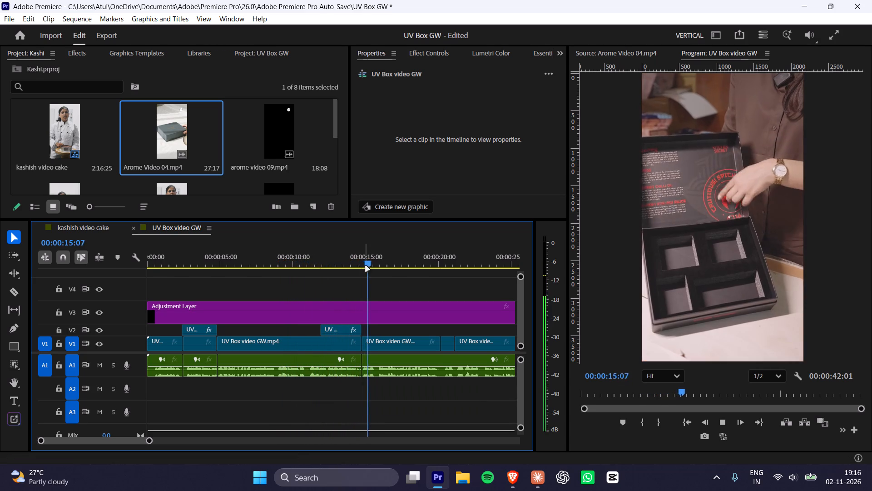
left_click_drag(366, 266, 393, 274)
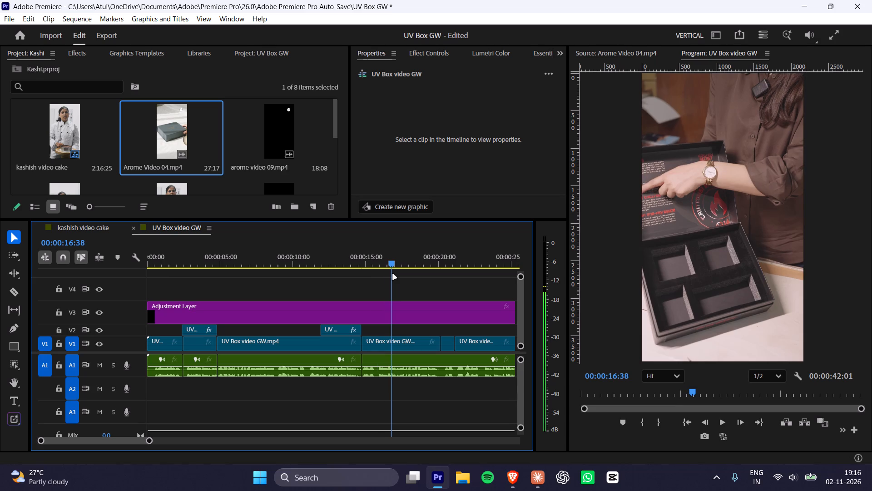
Replay from shortly before the second V2 clip's end, continuing to 00:00:18:21 to check the open-box shot.
left_click_drag(393, 274, 350, 268)
key("space")
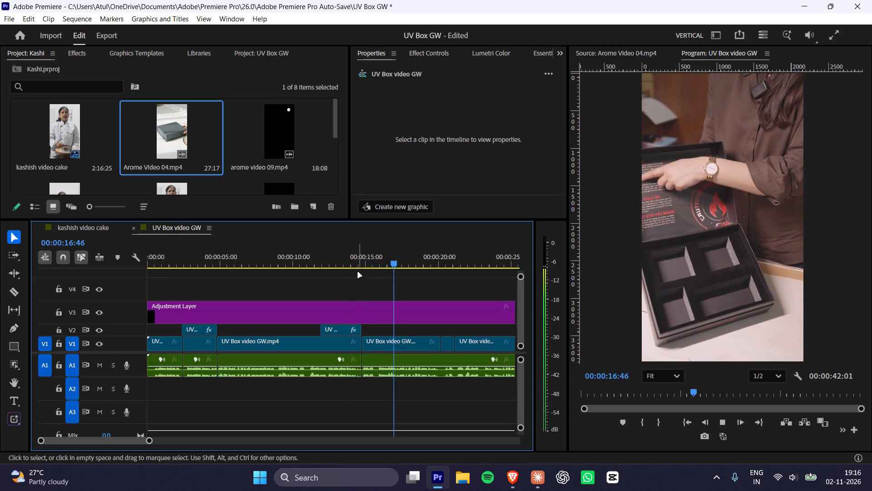
left_click(347, 262)
key("space")
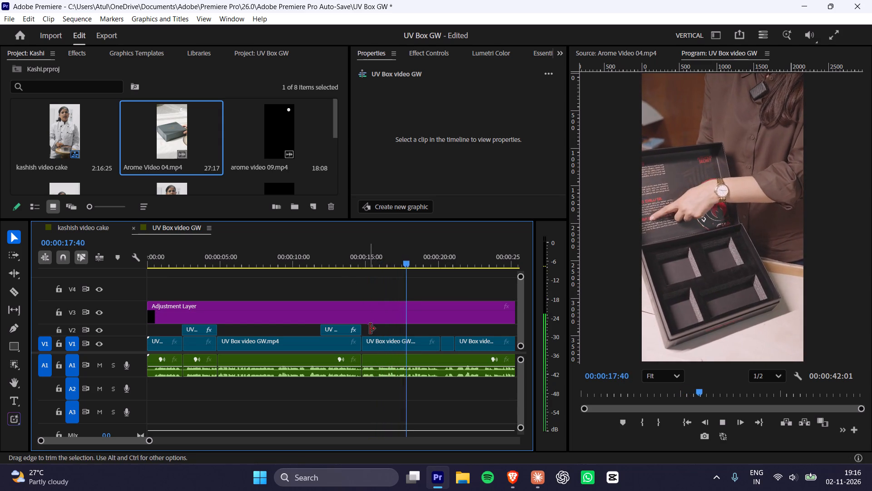
key("space")
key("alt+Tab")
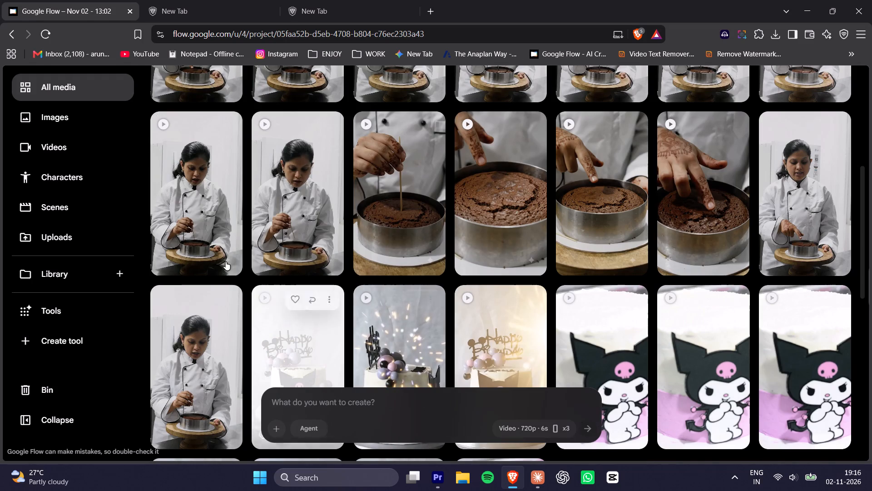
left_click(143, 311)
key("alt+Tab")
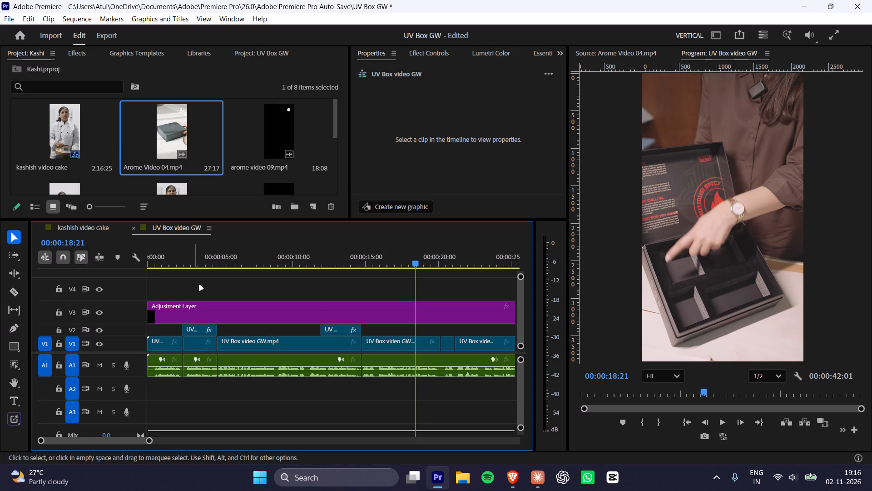
Play from before the second V2 clip with pauses, continuing past 00:00:15:47 to about 00:00:19:02 to review the transition.
left_click(315, 257)
key("space")
scroll(368, 347, "down", 4, "alt")
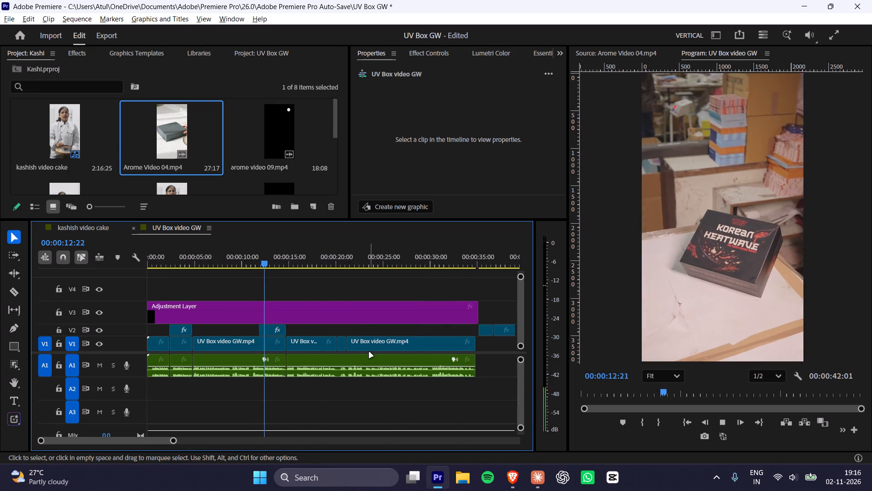
scroll(369, 352, "down", 3, "alt")
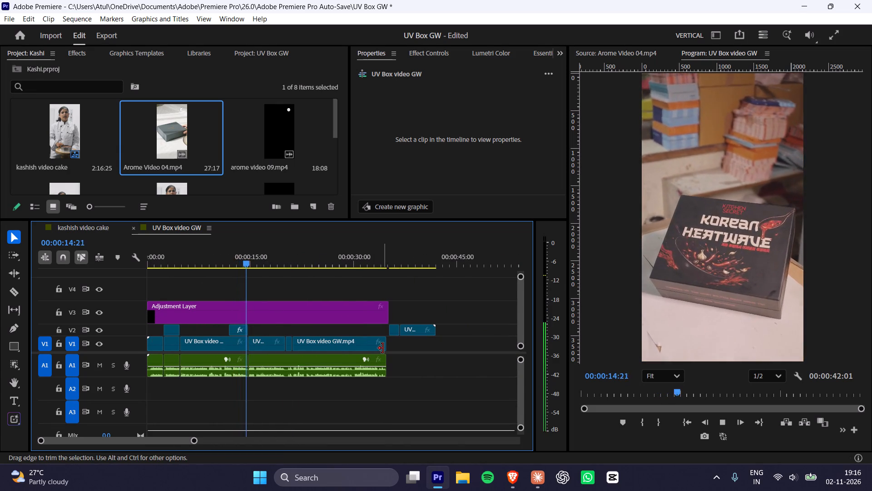
key("space")
key("space")
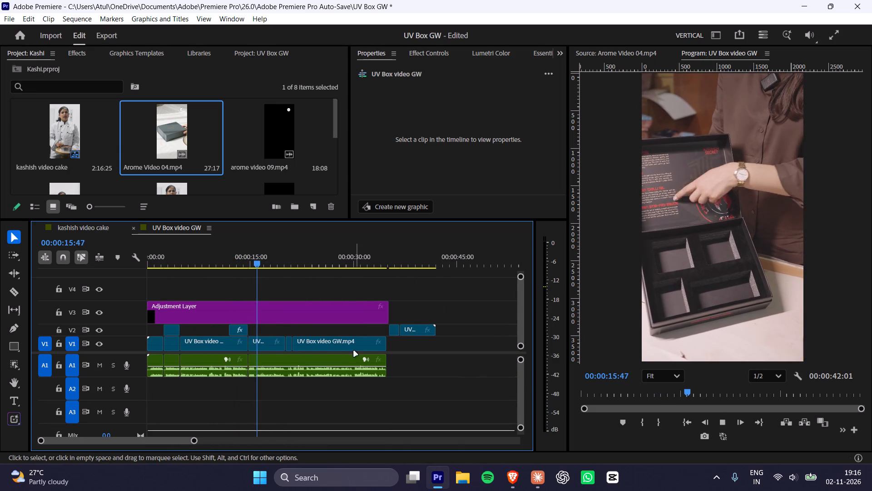
key("space")
scroll(270, 347, "up", 8, "alt")
key("space")
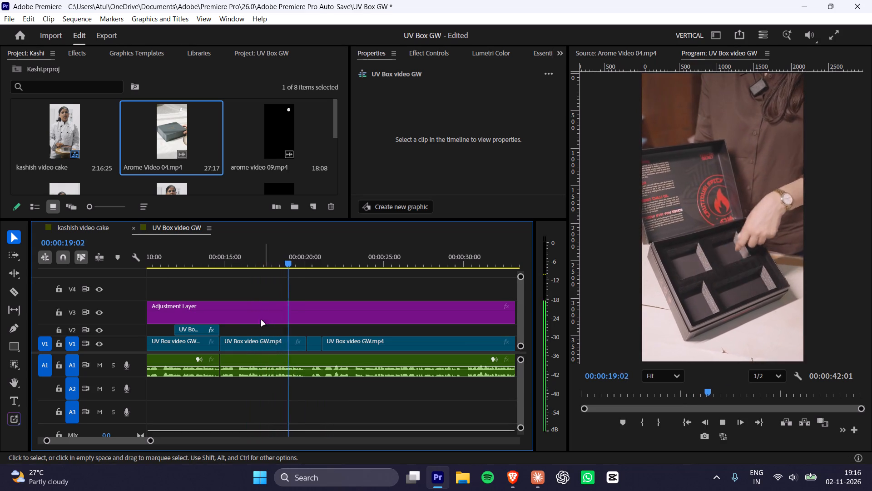
Replay from the cut near 00:00:14:37 with pauses, continuing across the short V1 clip to about 00:00:25:03.
left_click(221, 253)
key("space")
left_click(213, 254)
key("space")
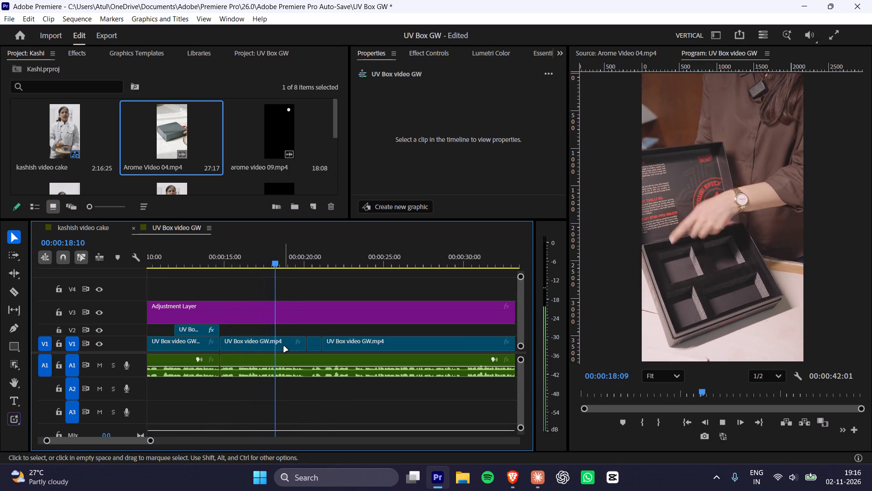
key("space")
key("space")
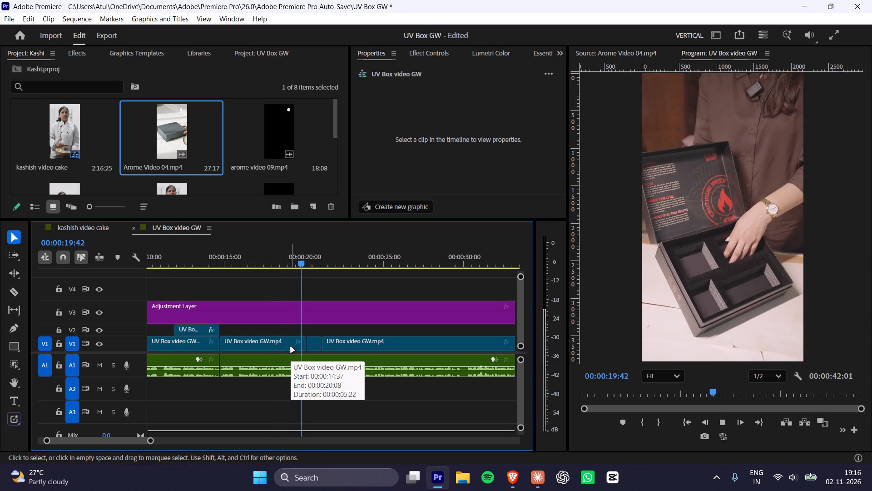
key("space")
key("space")
key("space")
key("space")
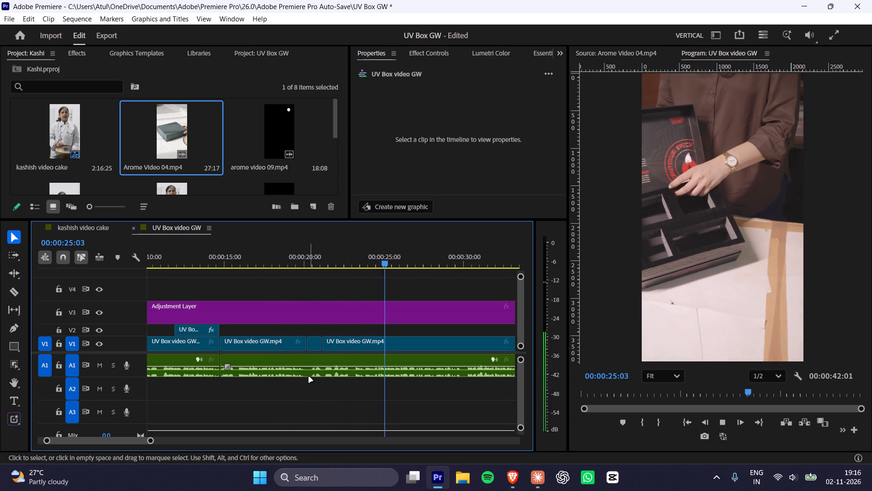
key("space")
key("space")
Replay from within the second V2 clip to 00:00:25:24, and again from the same area to 00:00:16:46 with pauses.
left_click_drag(302, 267, 261, 268)
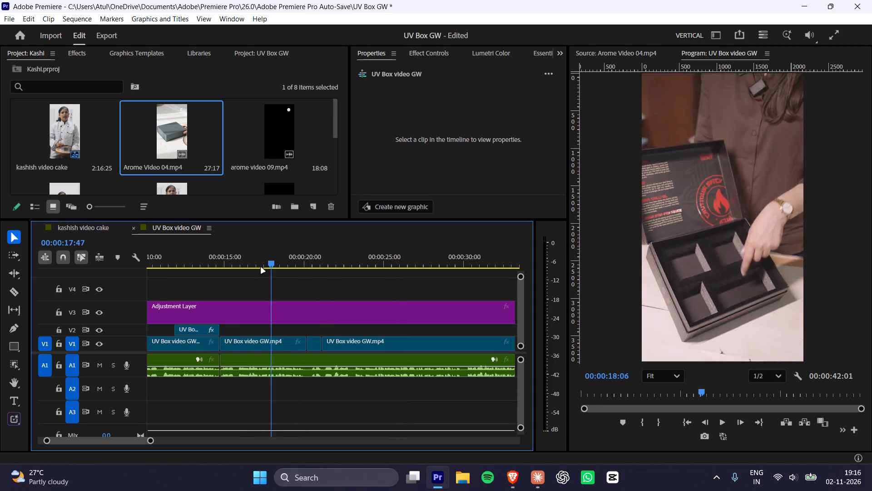
left_click_drag(261, 268, 201, 268)
key("space")
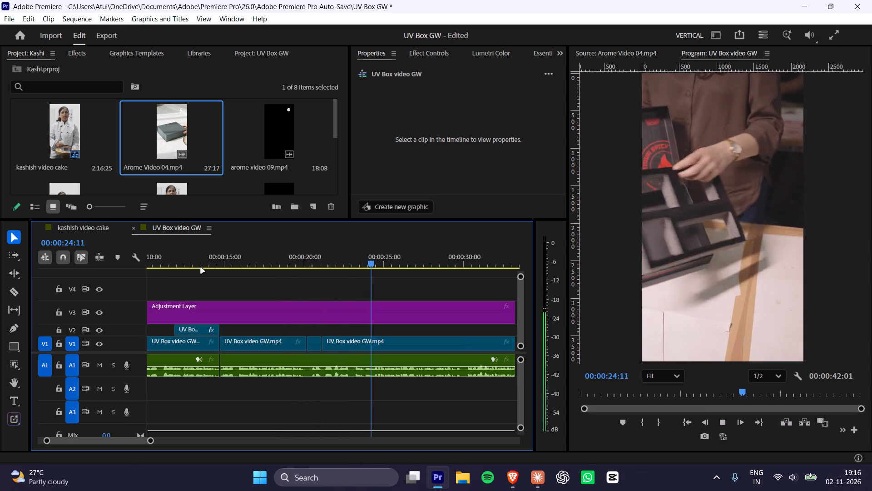
key("space")
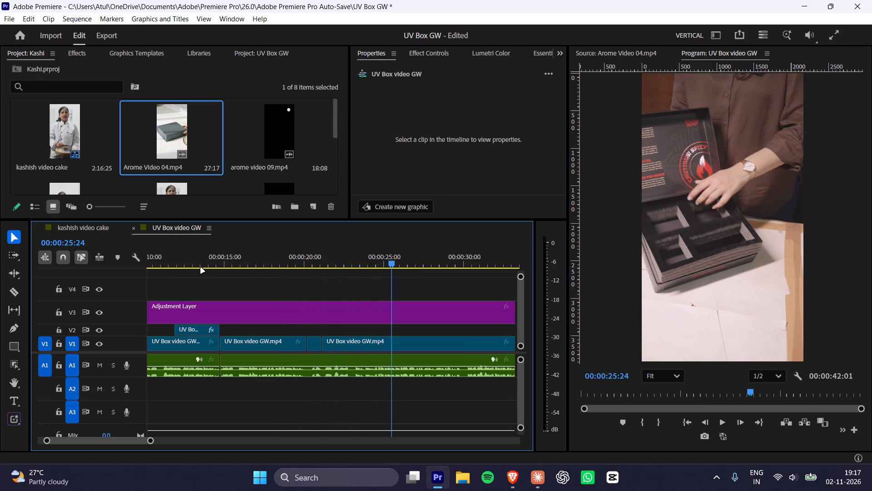
left_click(198, 260)
key("space")
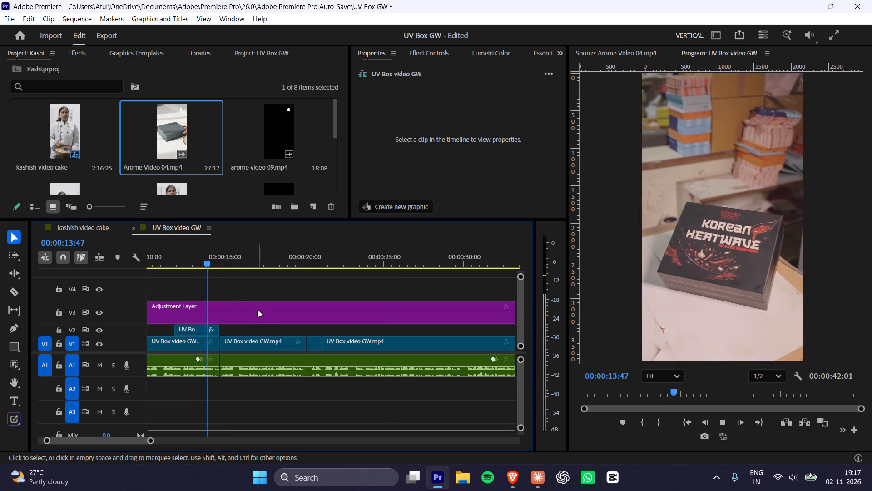
key("space")
key("space")
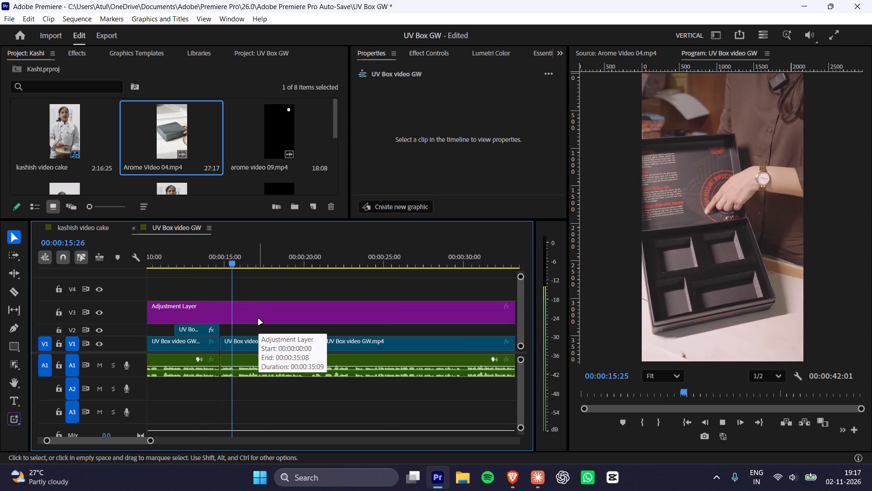
key("space")
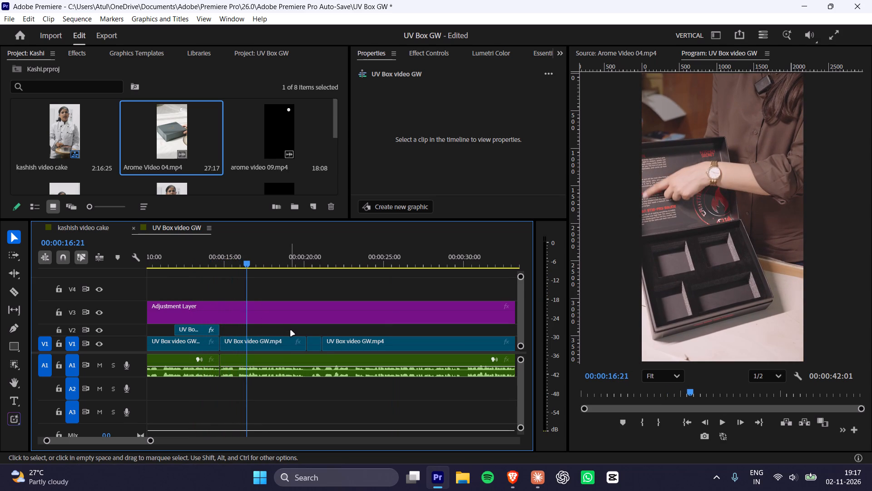
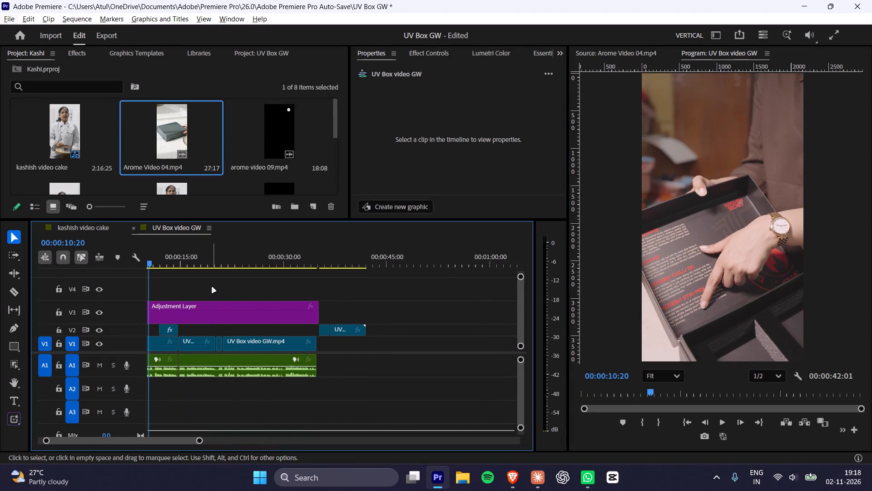
scroll(211, 296, "up", 3, "shift")
scroll(211, 296, "up", 7, "ctrl")
scroll(223, 309, "up", 3, "alt")
scroll(223, 309, "down", 5, "alt")
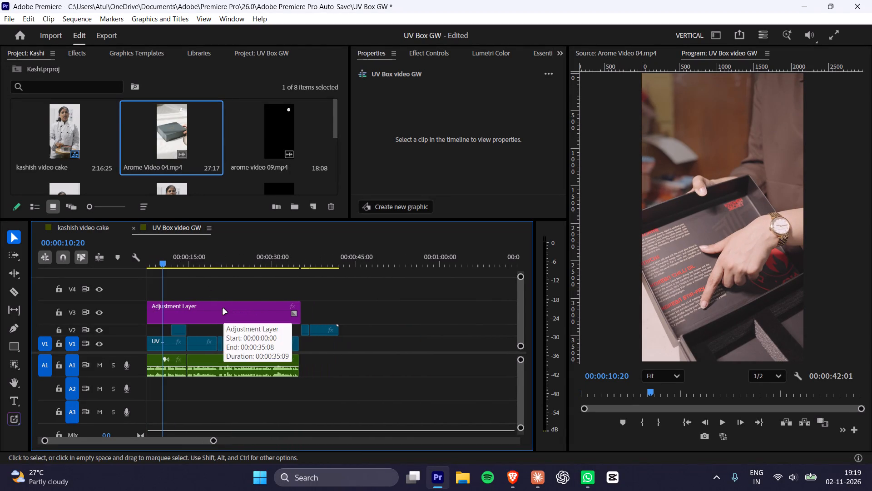
left_click_drag(161, 266, 83, 284)
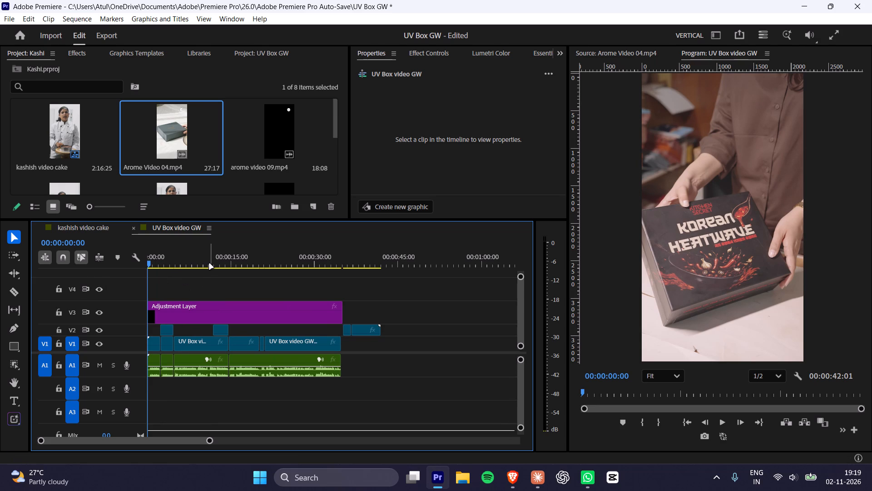
left_click_drag(209, 264, 214, 264)
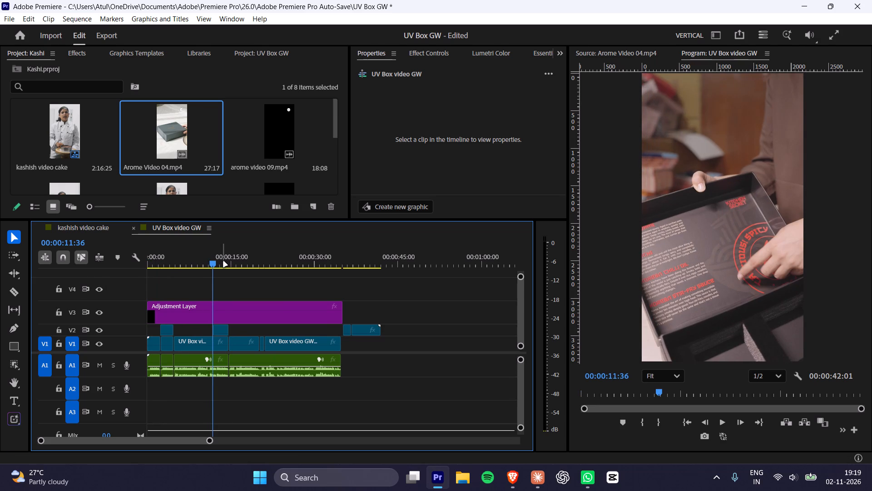
left_click_drag(223, 261, 230, 261)
left_click_drag(238, 261, 244, 265)
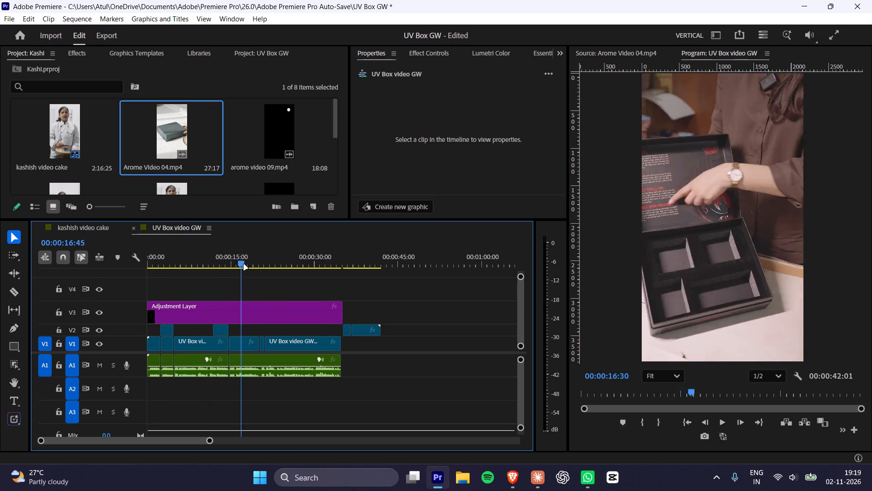
left_click_drag(244, 265, 265, 271)
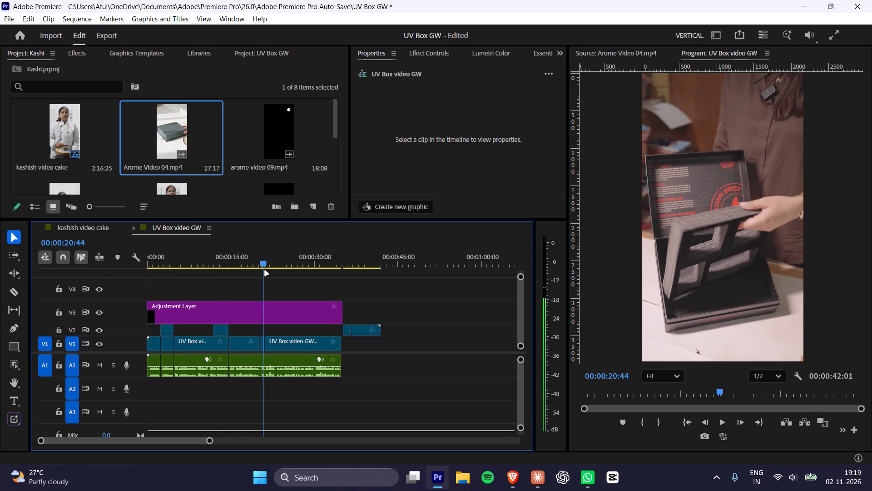
left_click_drag(265, 271, 267, 271)
scroll(276, 313, "up", 8, "alt")
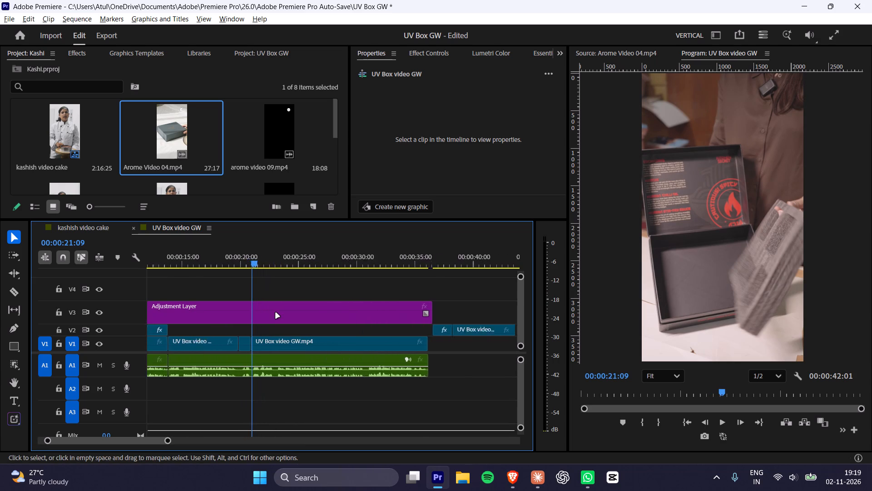
scroll(276, 313, "up", 5, "alt")
scroll(290, 321, "down", 3, "alt")
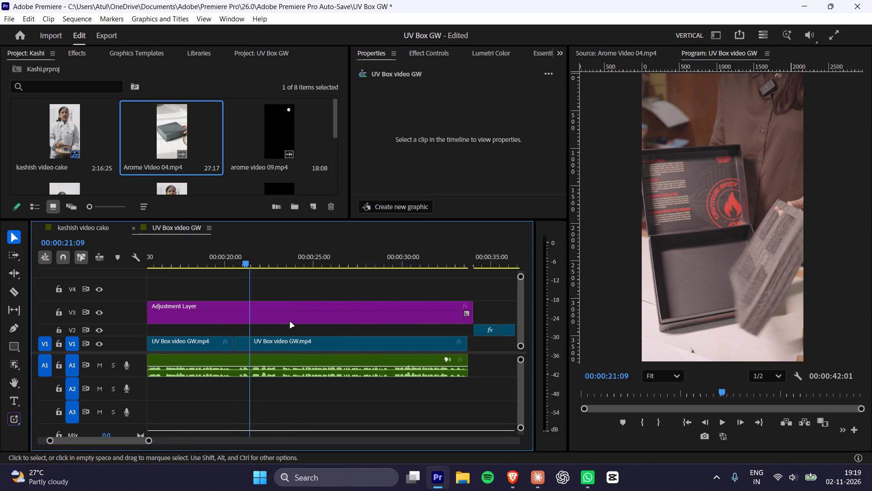
scroll(290, 322, "down", 9, "alt")
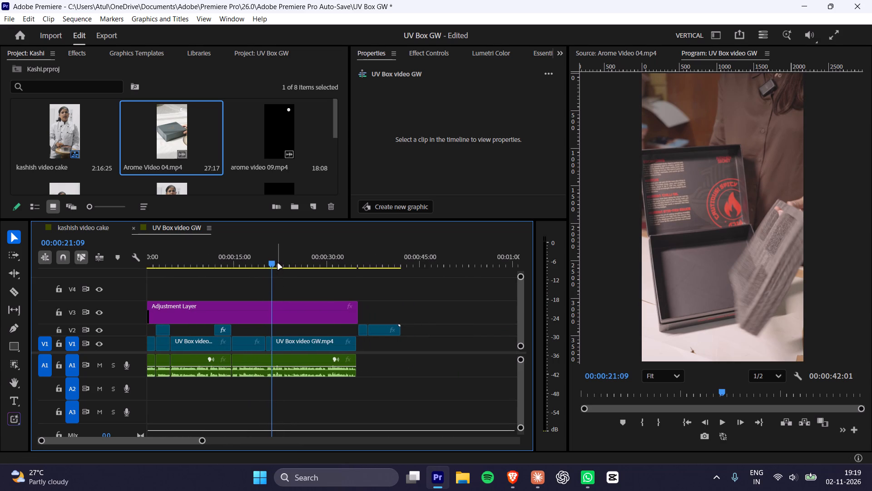
left_click_drag(278, 264, 358, 281)
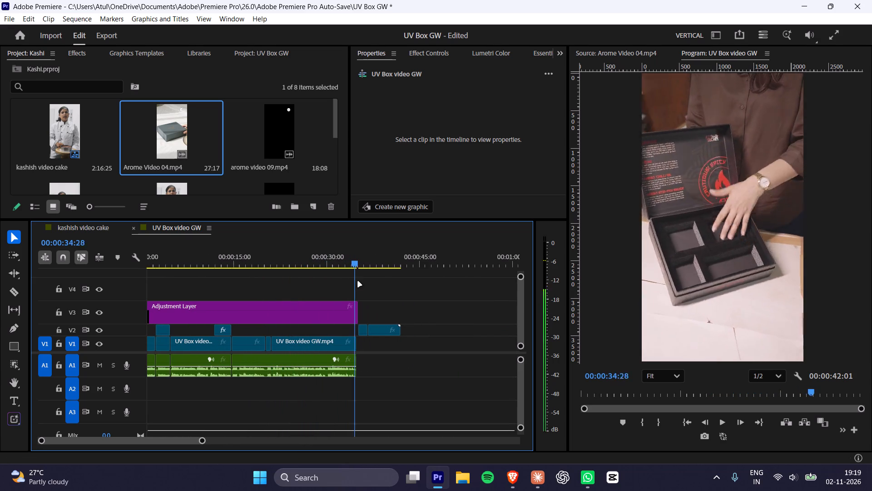
left_click_drag(358, 281, 358, 282)
Trim the end of the V3 adjustment layer to line up with the last V1 clip, about 34:43 long.
scroll(372, 324, "up", 1, "alt")
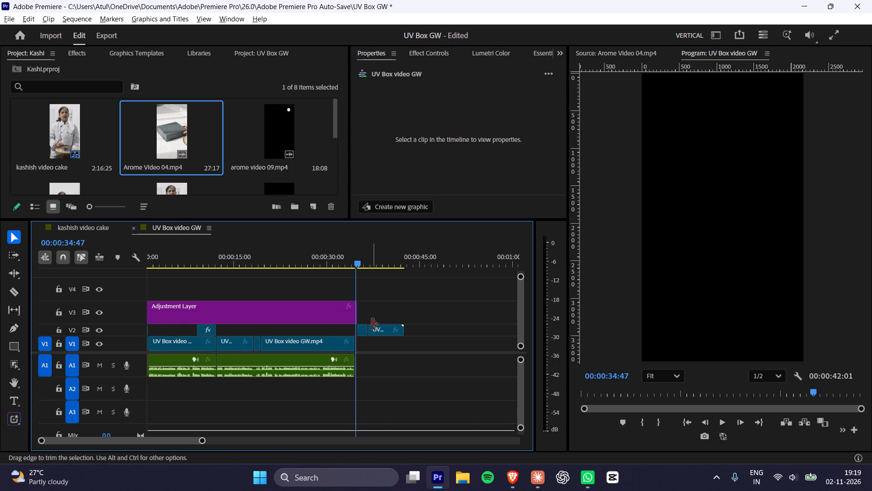
scroll(372, 324, "up", 11, "alt")
scroll(327, 309, "up", 2, "alt")
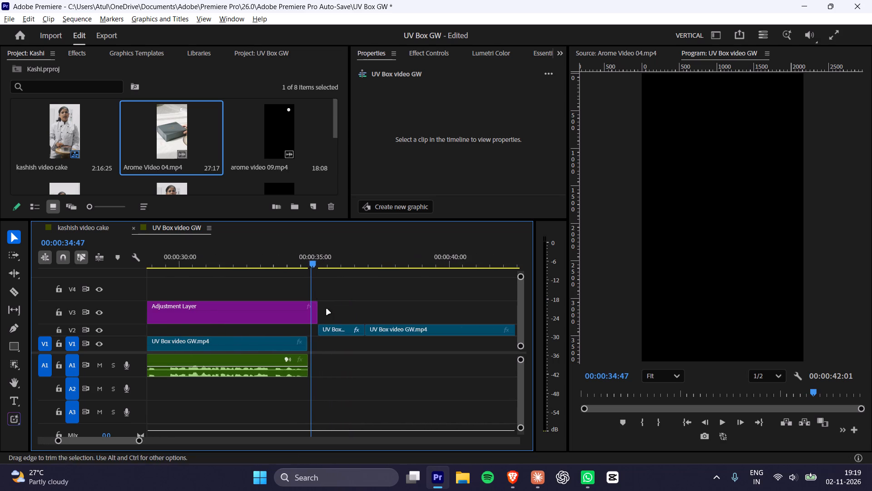
scroll(327, 309, "up", 7, "alt")
left_click_drag(310, 313, 291, 316)
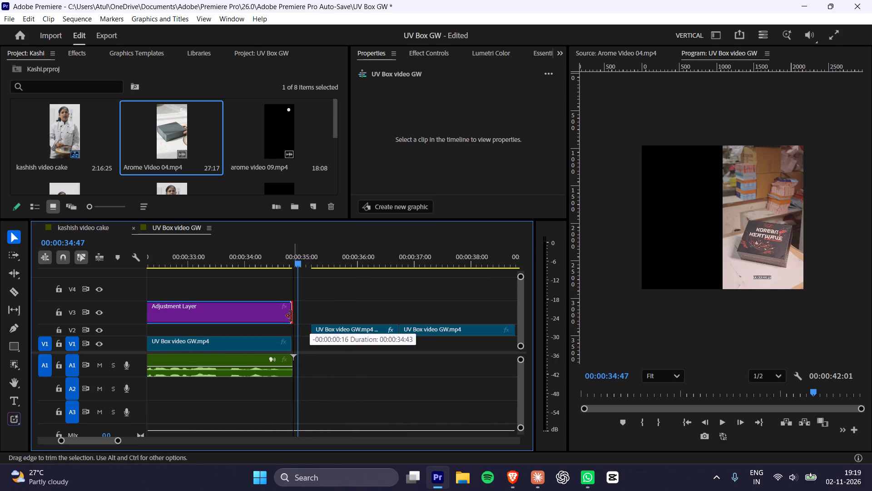
left_click_drag(291, 316, 289, 316)
Scrub back through the sequence to its start to review the edited footage.
left_click_drag(270, 250, 256, 256)
left_click_drag(254, 256, 0, 270)
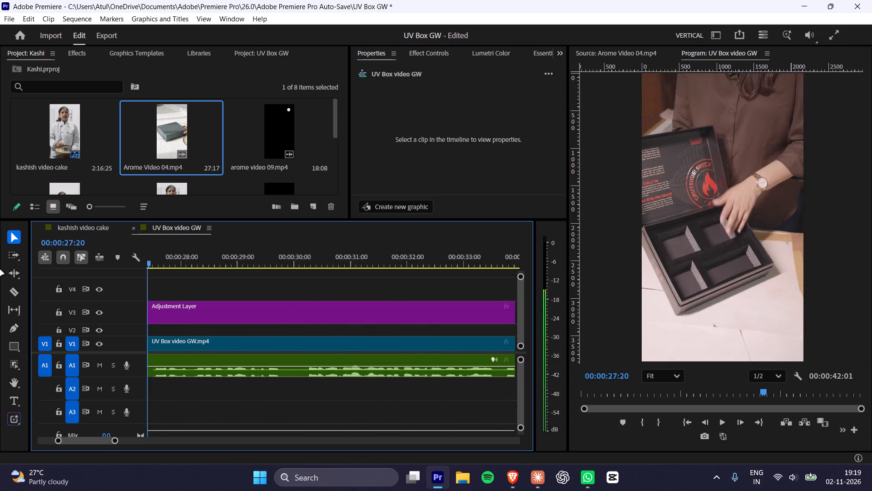
left_click_drag(0, 270, 0, 271)
scroll(250, 306, "down", 8, "alt")
left_click_drag(179, 261, 151, 265)
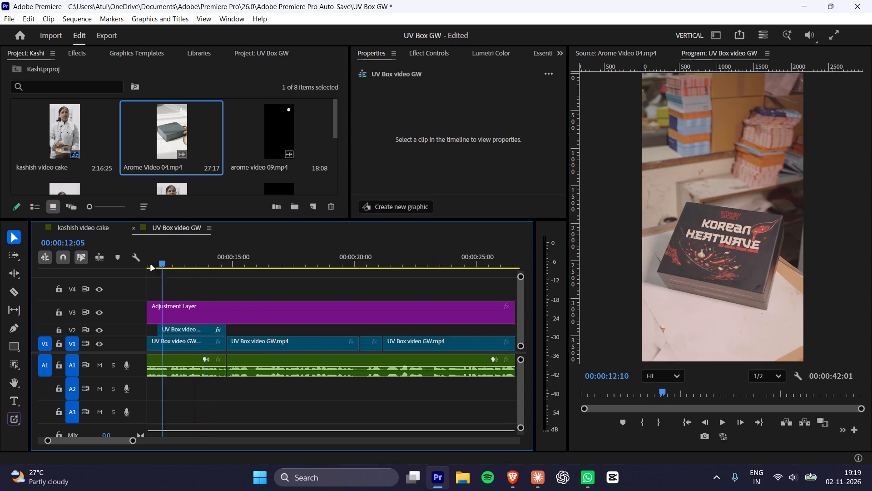
left_click_drag(151, 265, 30, 266)
scroll(206, 316, "down", 9, "alt")
scroll(167, 306, "down", 4, "alt")
left_click_drag(156, 265, 101, 268)
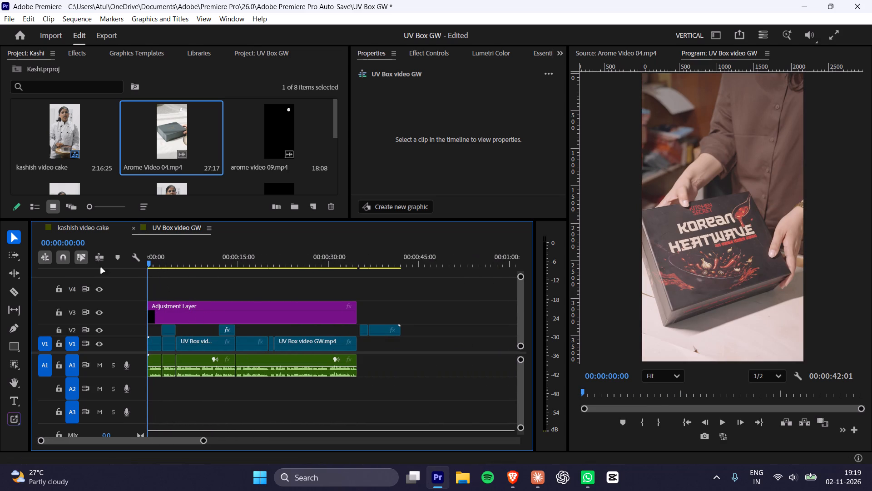
left_click_drag(101, 268, 96, 268)
Import the goodwork logo image from the Downloads folder into the Kashi project.
scroll(84, 145, "down", 3)
double_click(254, 163)
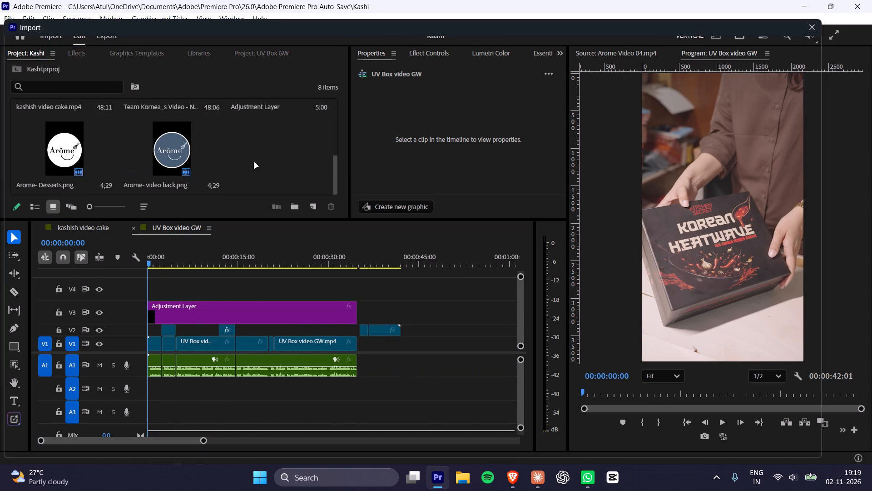
left_click(44, 155)
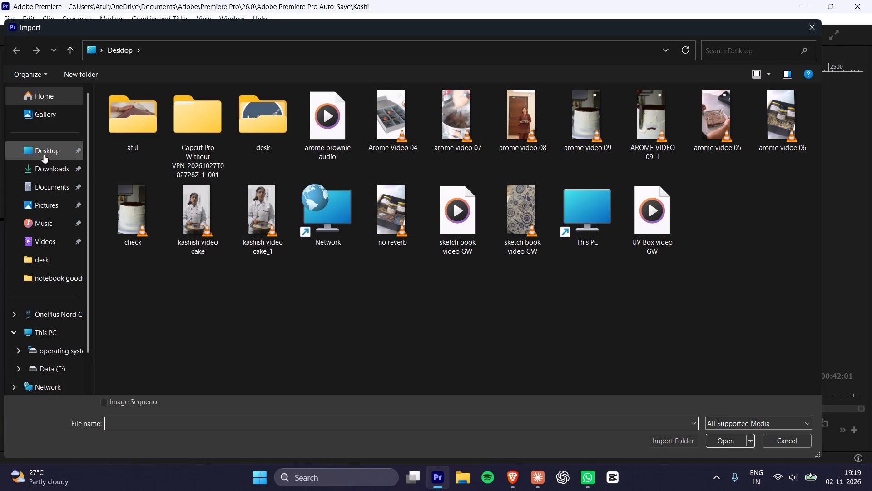
left_click(48, 178)
left_click(42, 169)
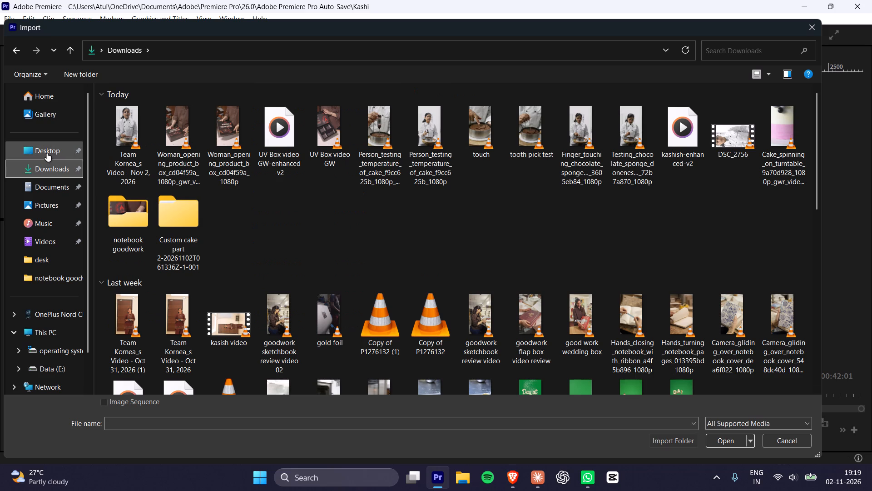
left_click(302, 205)
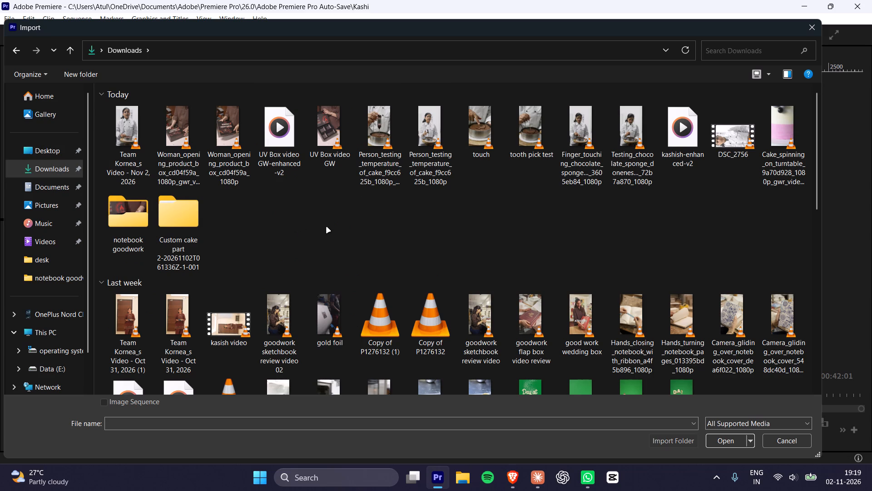
left_click(55, 169)
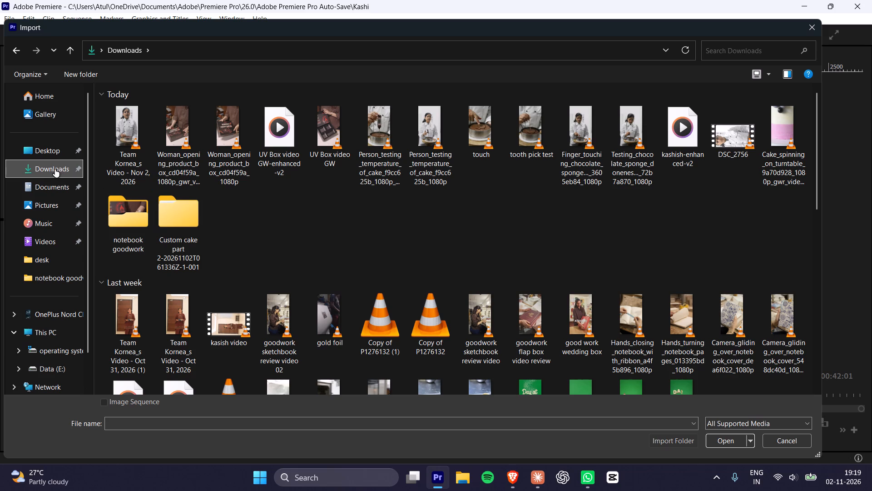
double_click(49, 147)
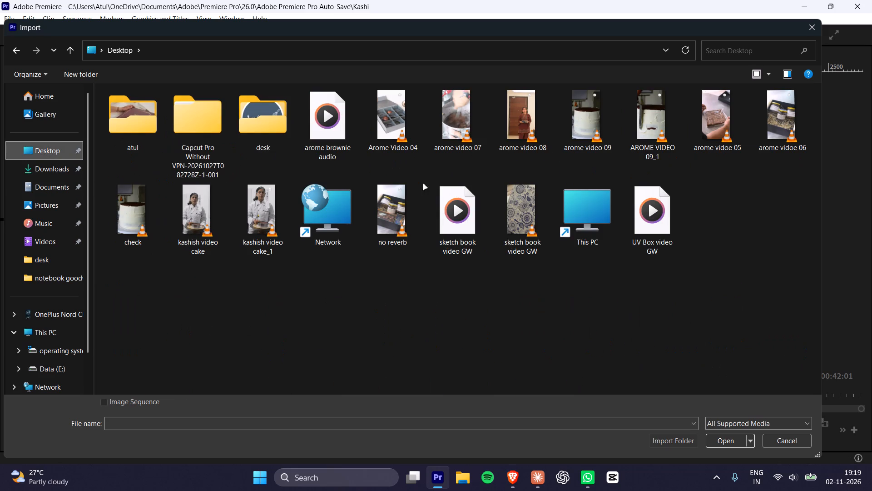
double_click(274, 124)
left_click_drag(272, 177, 280, 200)
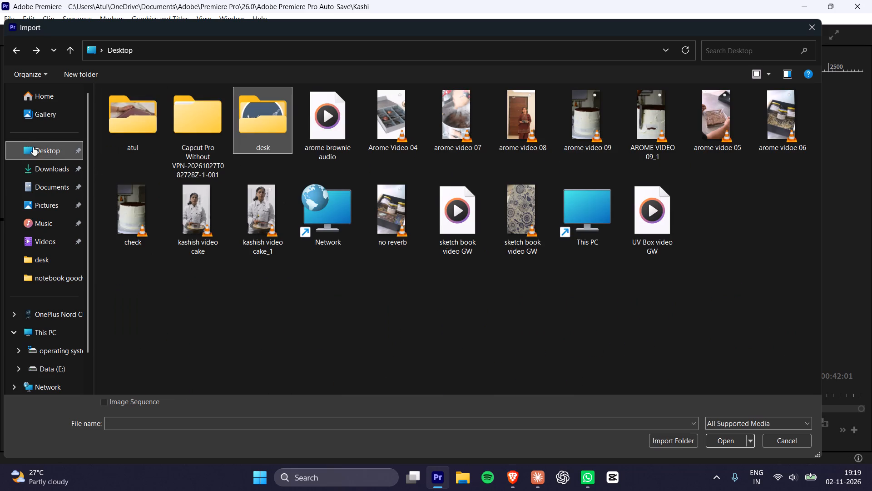
left_click(27, 163)
scroll(254, 200, "down", 3)
scroll(418, 245, "down", 1)
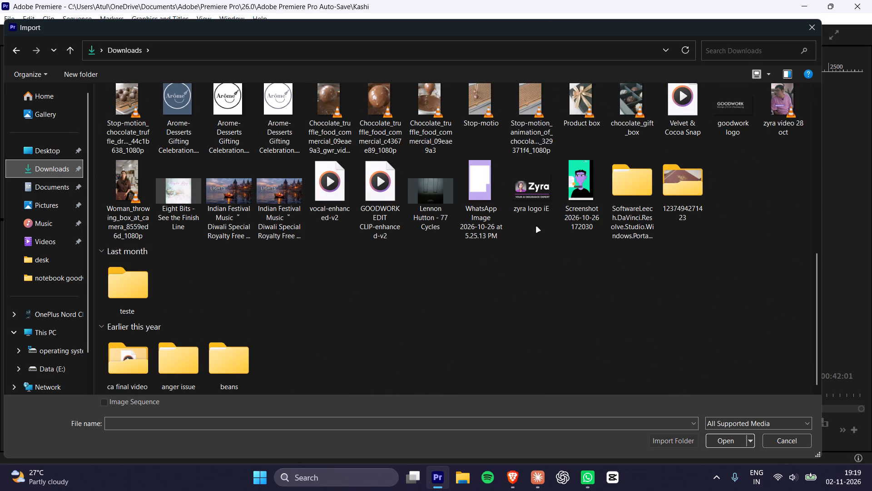
scroll(527, 217, "down", 2)
scroll(554, 231, "up", 1)
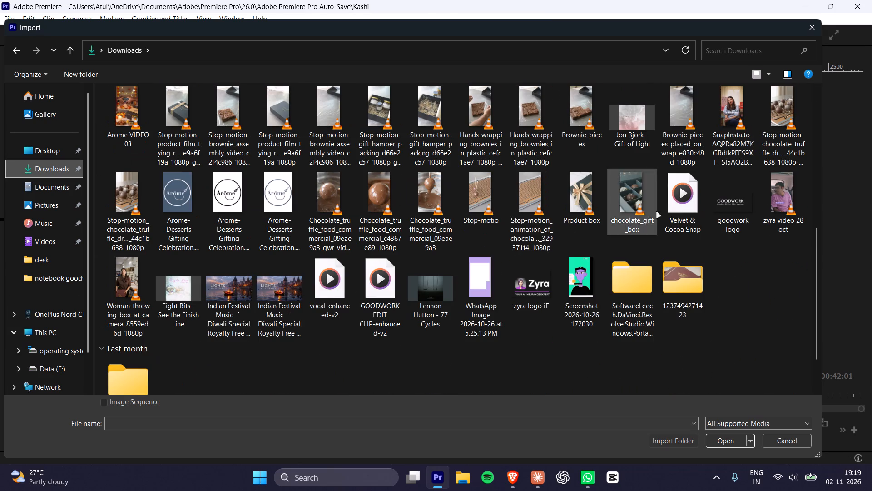
double_click(723, 203)
Place goodwork logo.png on V4 at the sequence start and extend it to the end of the adjustment layer.
left_click_drag(291, 150, 213, 288)
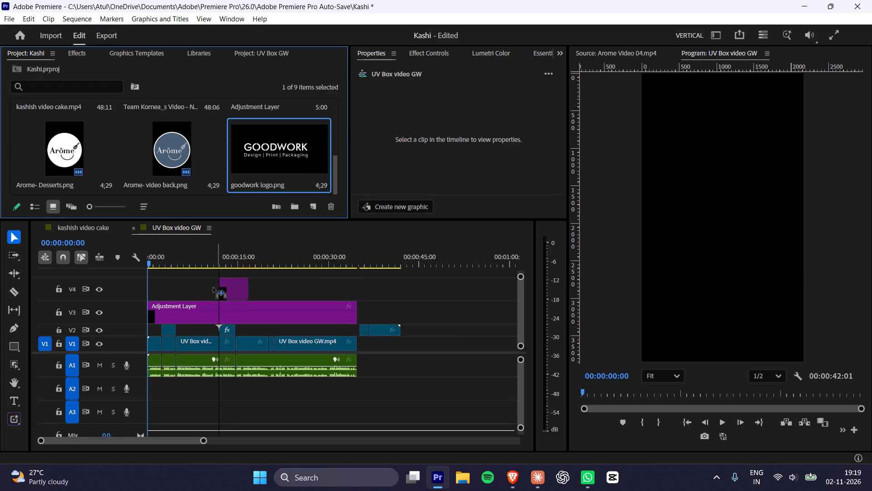
left_click_drag(213, 288, 148, 287)
left_click_drag(175, 291, 203, 291)
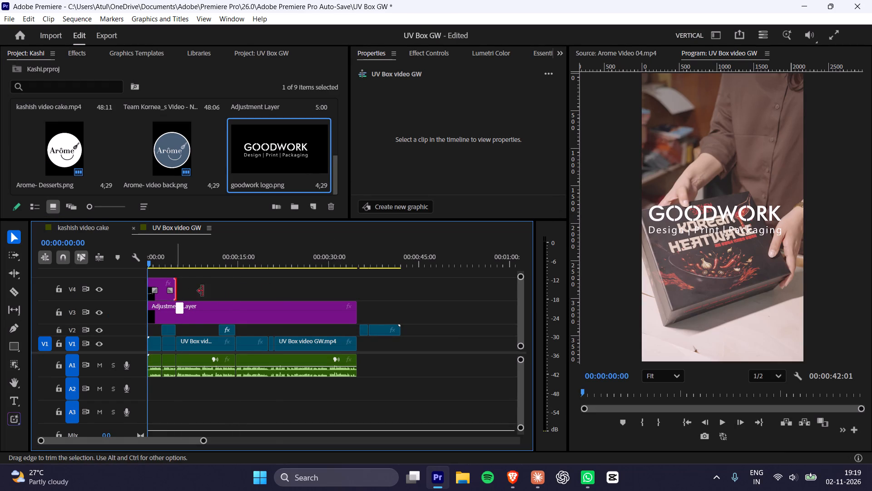
left_click_drag(203, 291, 355, 292)
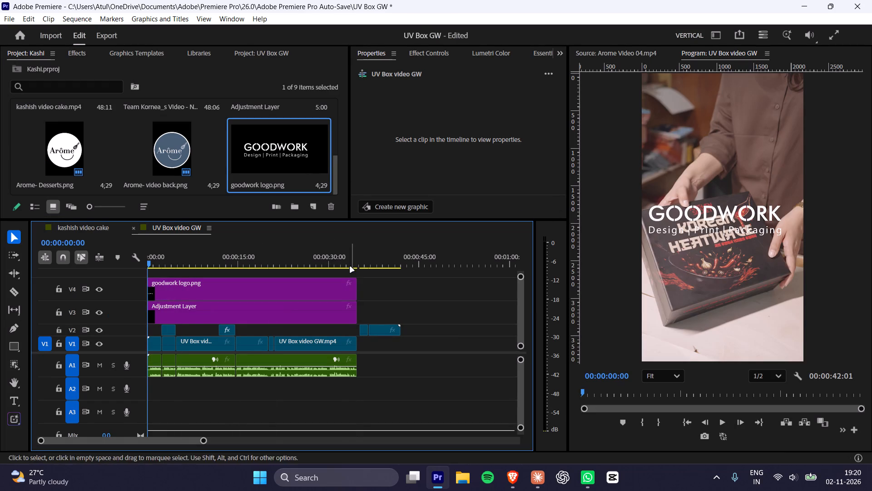
Scale the goodwork logo on V4 to 38% and raise it to a vertical position of 698.
left_click_drag(350, 265, 123, 268)
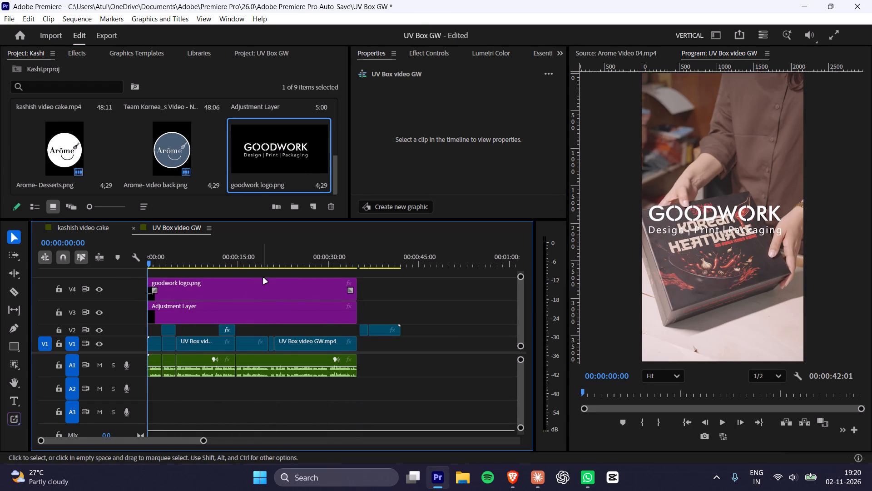
left_click(263, 289)
left_click(713, 226)
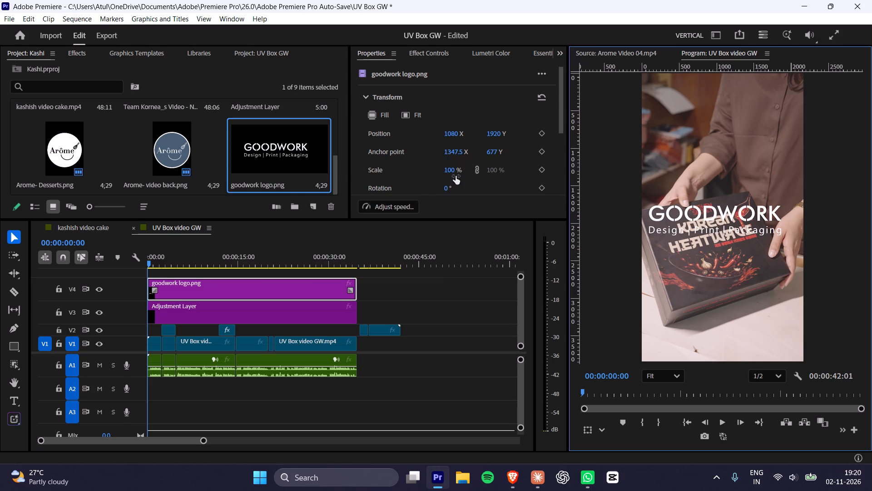
left_click_drag(451, 175, 416, 177)
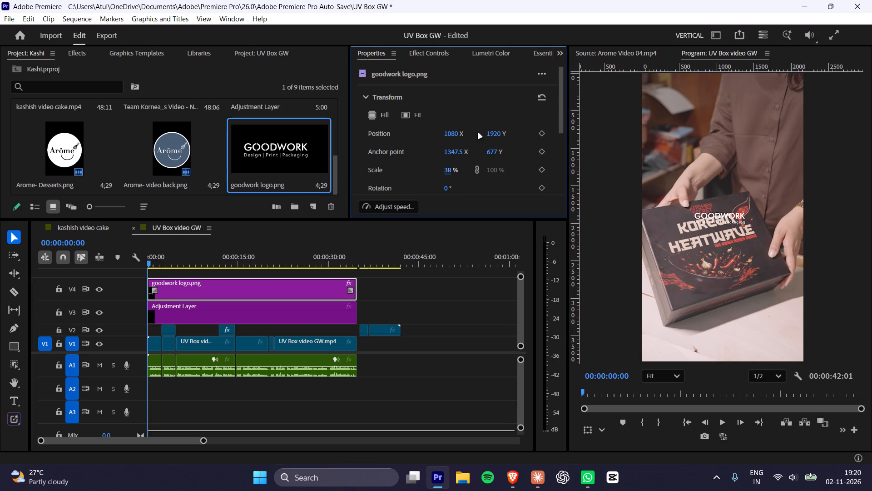
left_click_drag(493, 131, 0, 249)
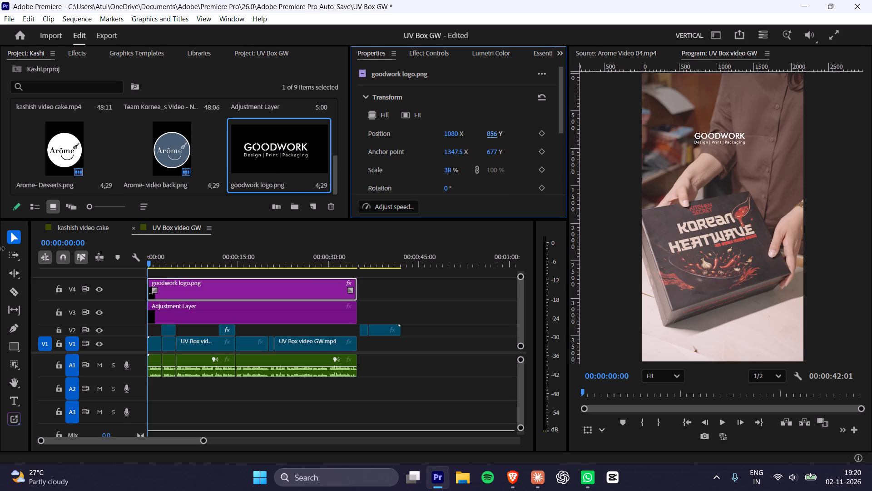
left_click_drag(0, 249, 0, 255)
left_click_drag(491, 132, 429, 153)
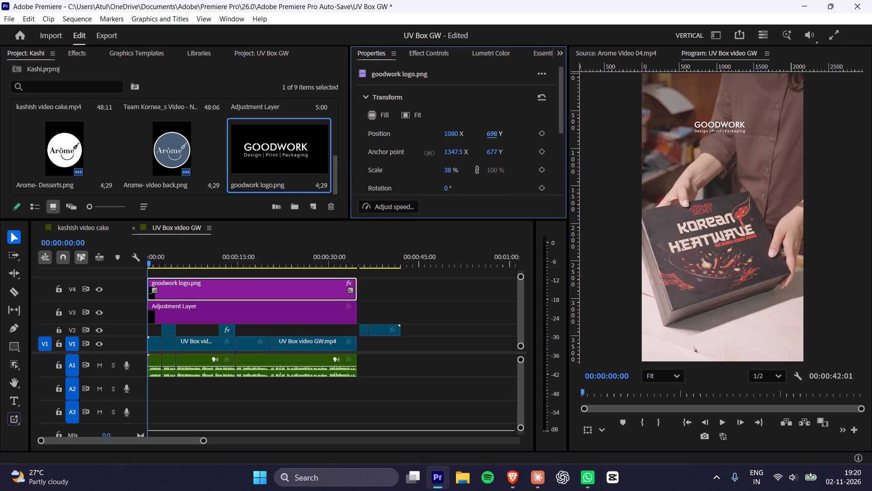
Position the goodwork logo near the frame's upper-right corner at X 1782, Y 469.
left_click_drag(429, 153, 325, 175)
left_click_drag(450, 134, 545, 139)
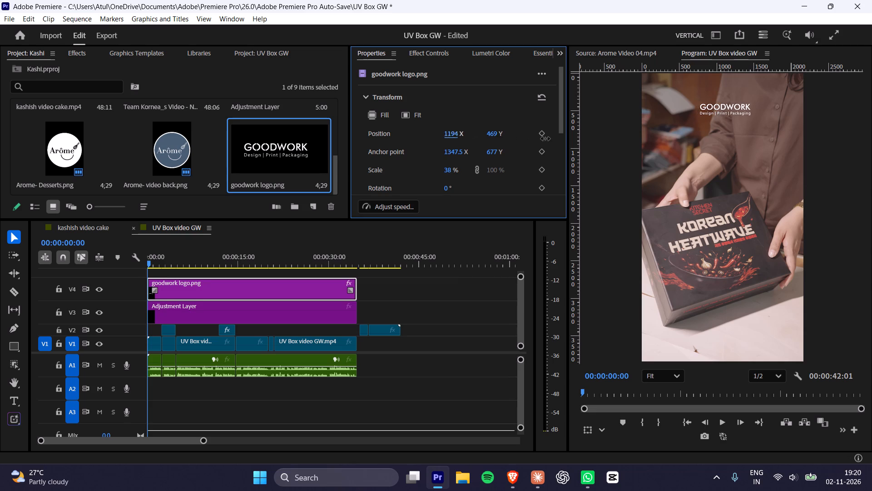
left_click_drag(545, 139, 871, 154)
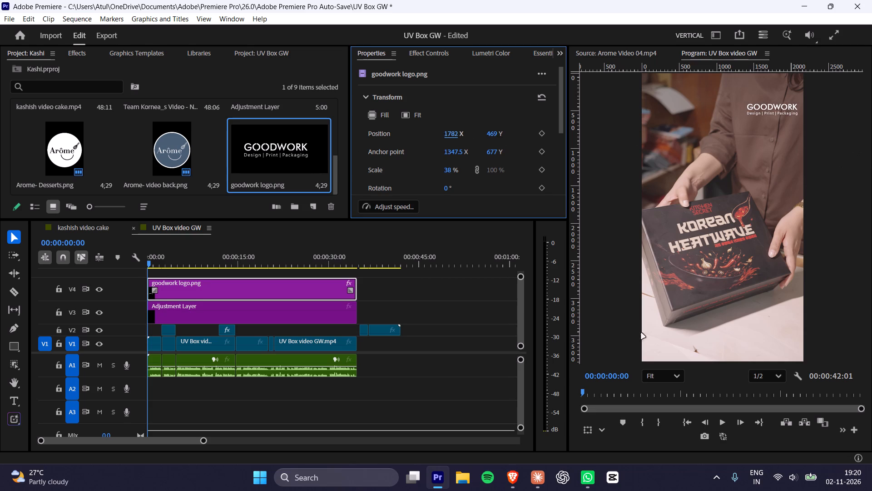
Play the UV Box video GW sequence from its start to check the logo's placement over the footage.
left_click_drag(172, 256, 115, 271)
key("space")
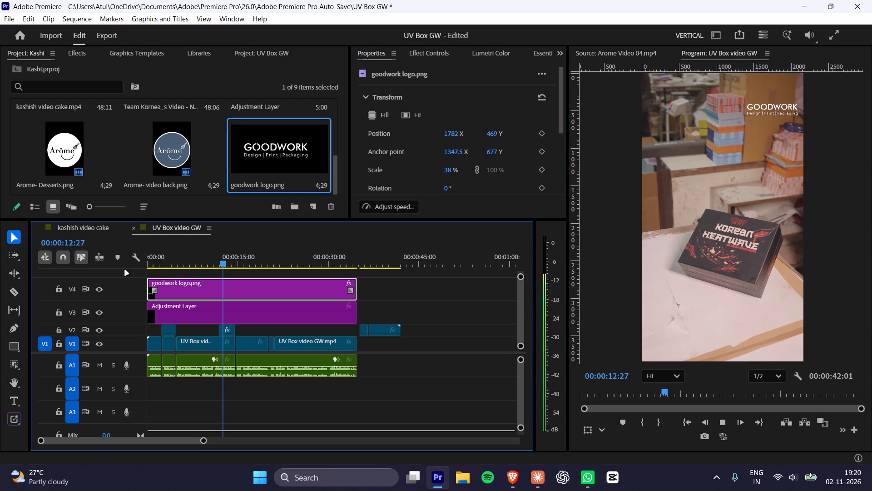
key("space")
key("space")
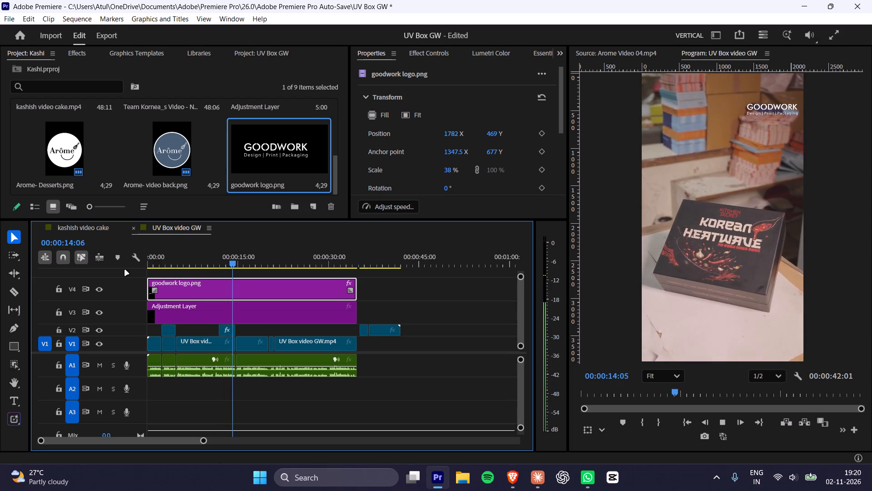
key("space")
key("space")
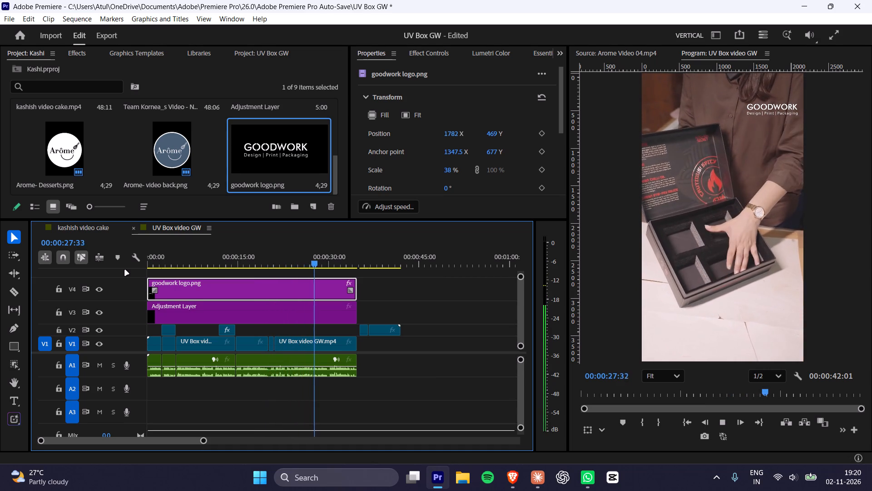
key("space")
key("space")
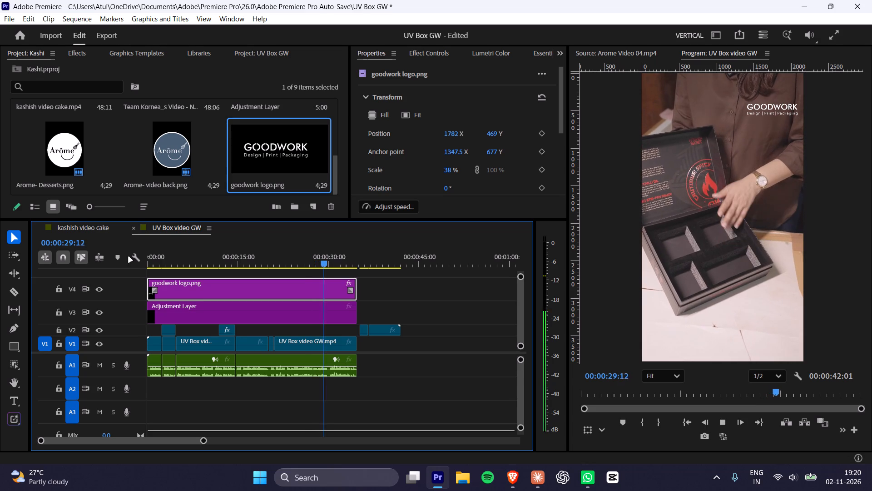
key("space")
Replay the open-box footage between about 15 and 30 seconds of the sequence to review the shots and cuts.
scroll(290, 291, "up", 5, "alt")
key("space")
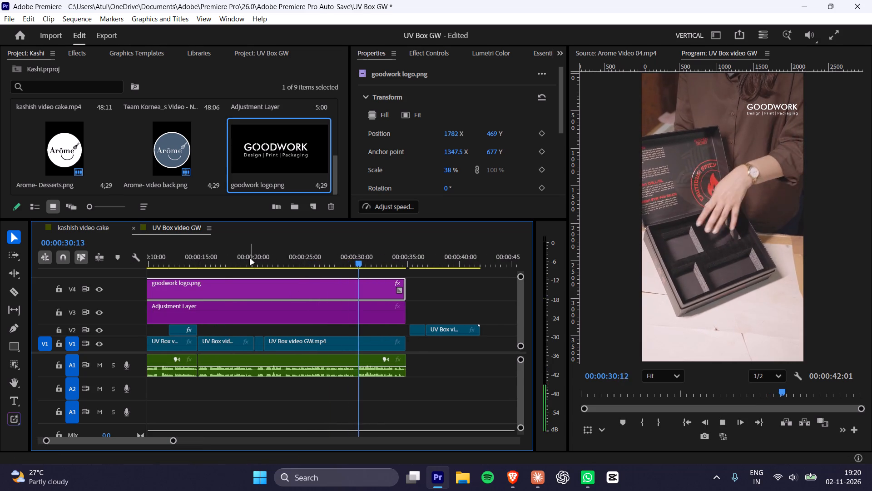
left_click(234, 259)
key("space")
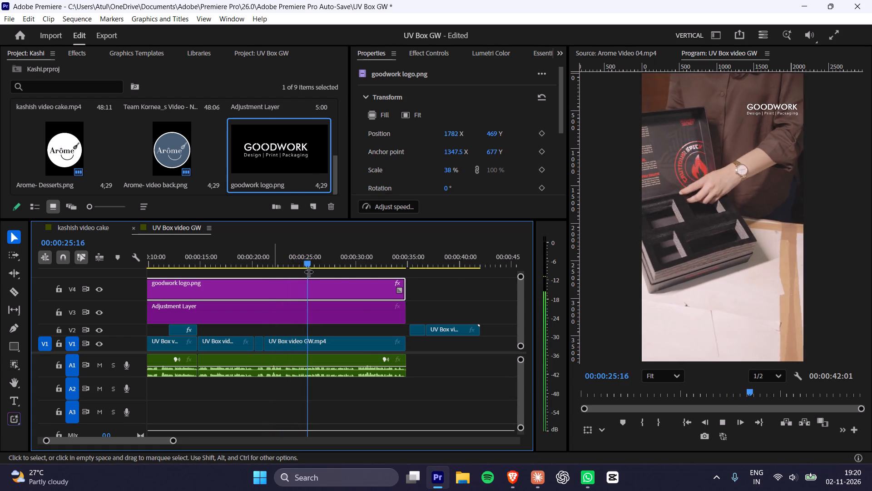
key("space")
key("space")
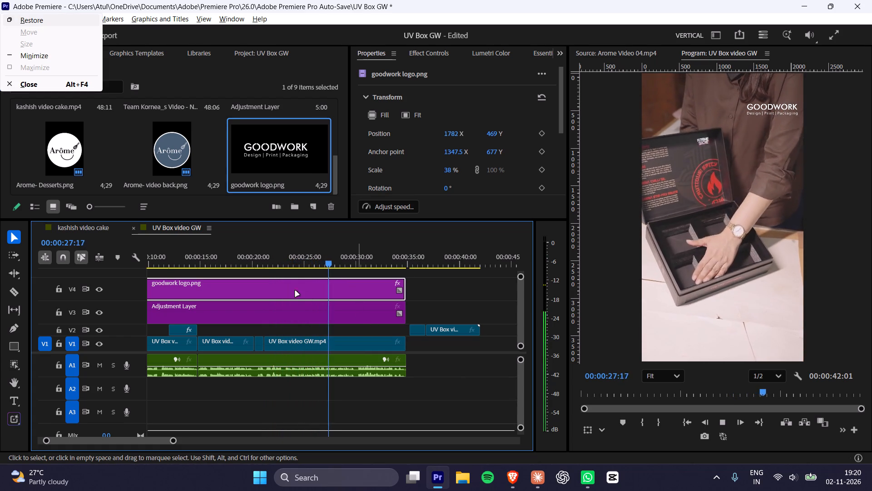
left_click(274, 256)
left_click_drag(254, 257, 208, 256)
key("space")
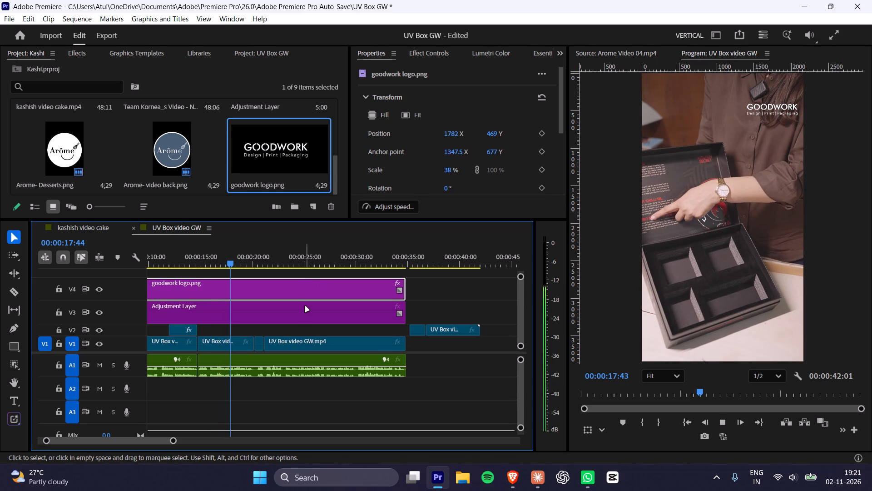
key("space")
Play the sequence again from its start to review the opening shots with the logo.
scroll(294, 335, "down", 7, "alt")
left_click_drag(192, 263, 53, 279)
key("space")
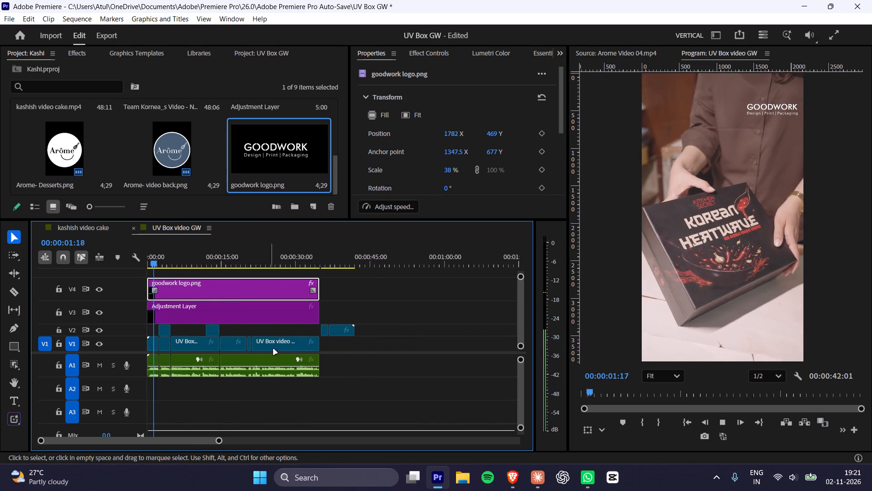
key("space")
key("space")
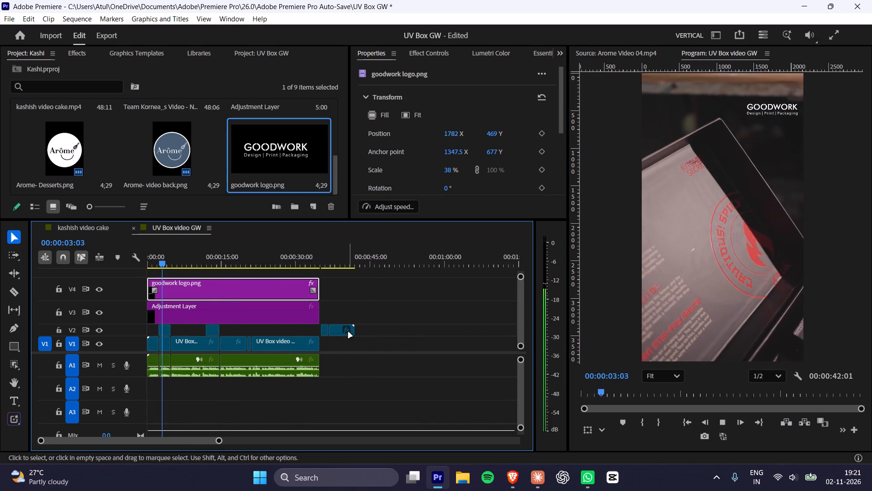
Move the goodwork logo clip along V4 past the end of the footage, starting at about 46 seconds.
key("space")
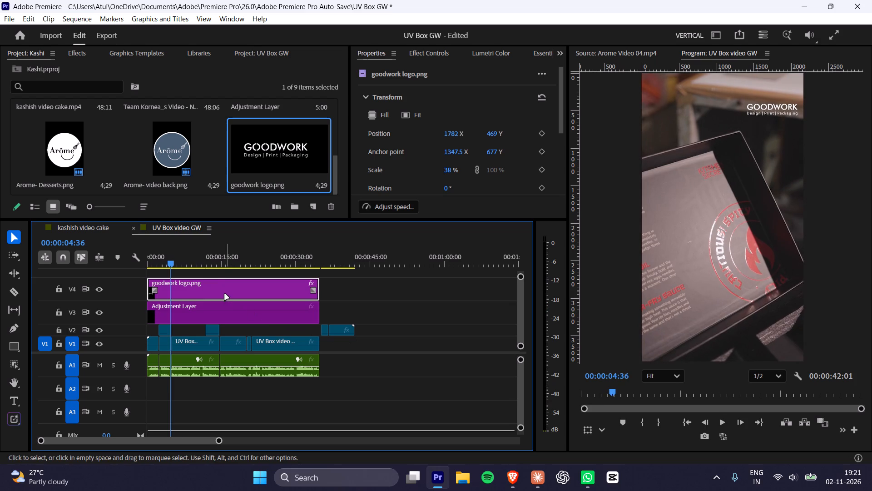
left_click_drag(223, 287, 450, 286)
Play the UV Box video GW sequence from its start to review the opening shots without the logo.
left_click_drag(198, 264, 139, 273)
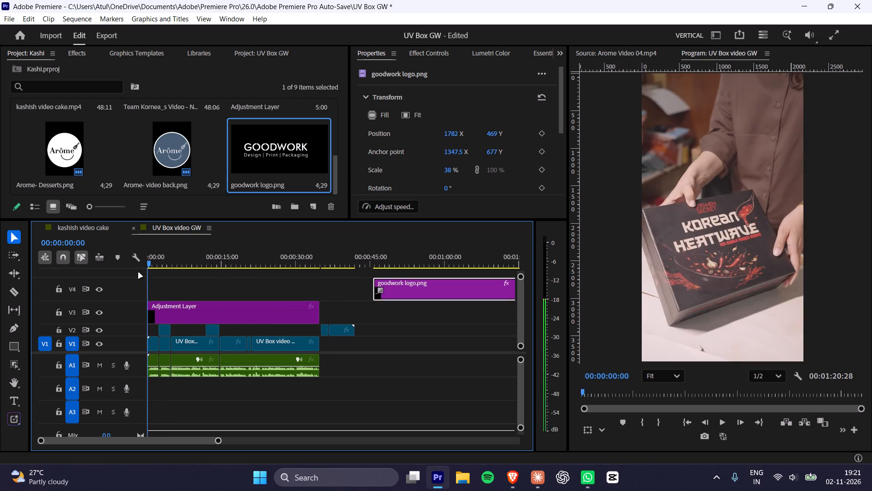
left_click_drag(139, 273, 129, 274)
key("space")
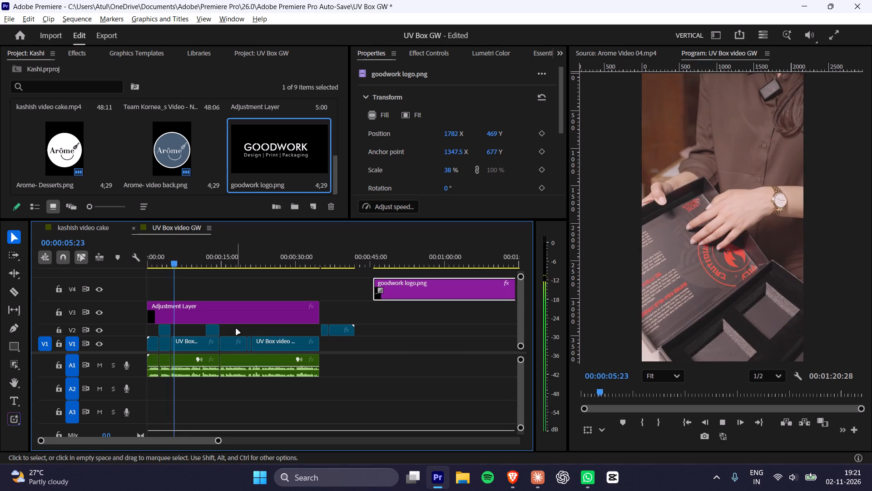
scroll(236, 329, "up", 6, "alt")
scroll(236, 329, "down", 3, "alt")
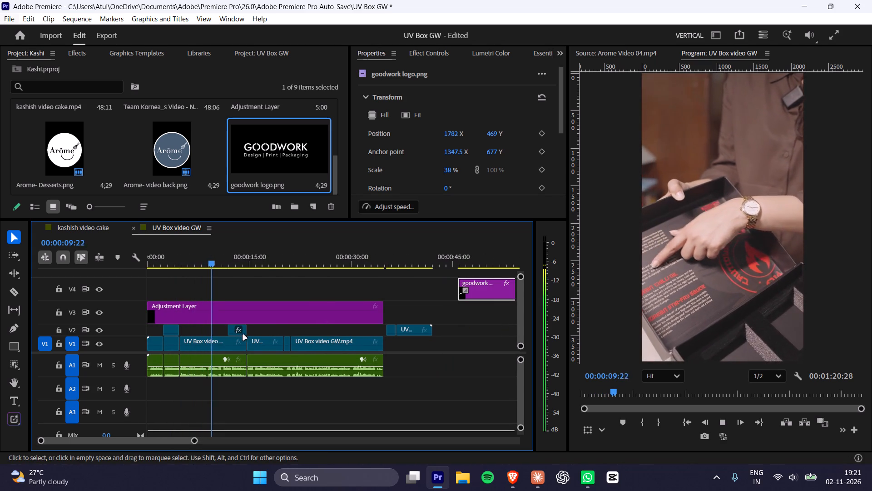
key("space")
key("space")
Review the cut from the V2 overlay shot of the closed box to the open-box shot, between about 12 and 16 seconds.
left_click(237, 275)
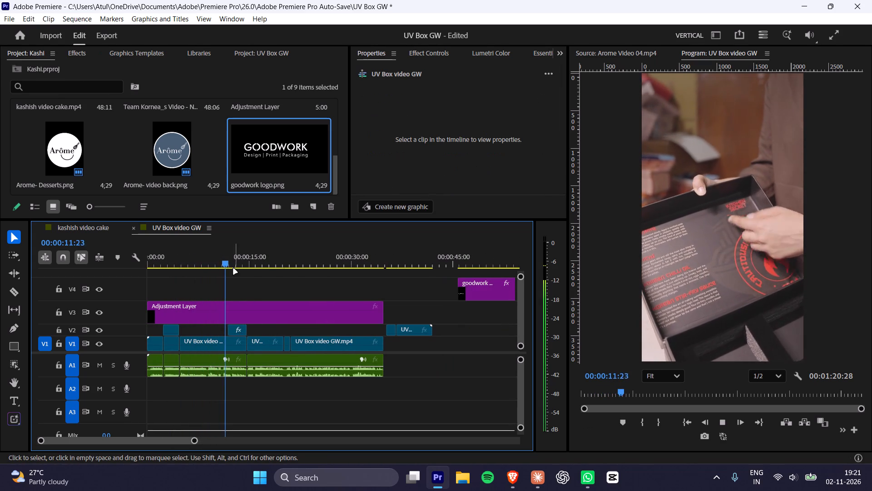
left_click(231, 266)
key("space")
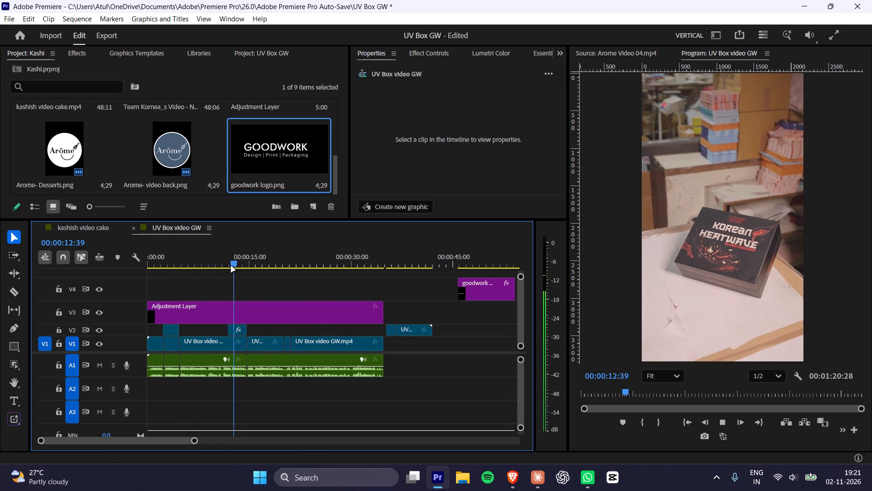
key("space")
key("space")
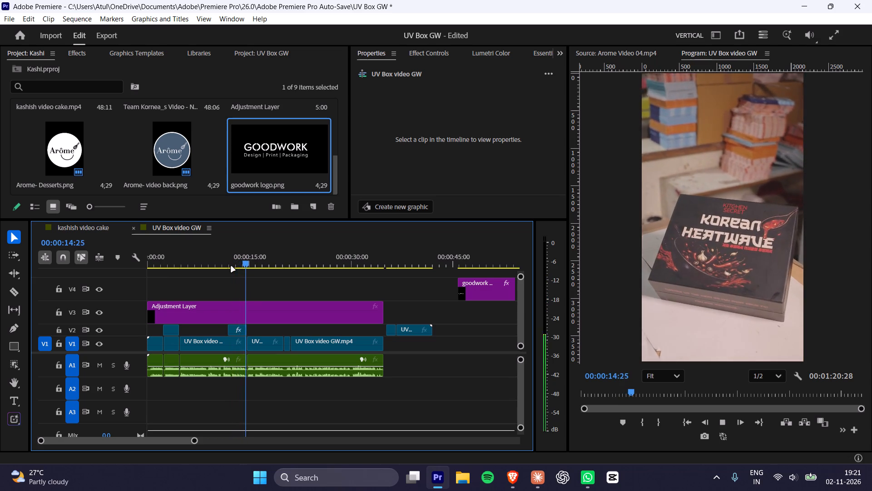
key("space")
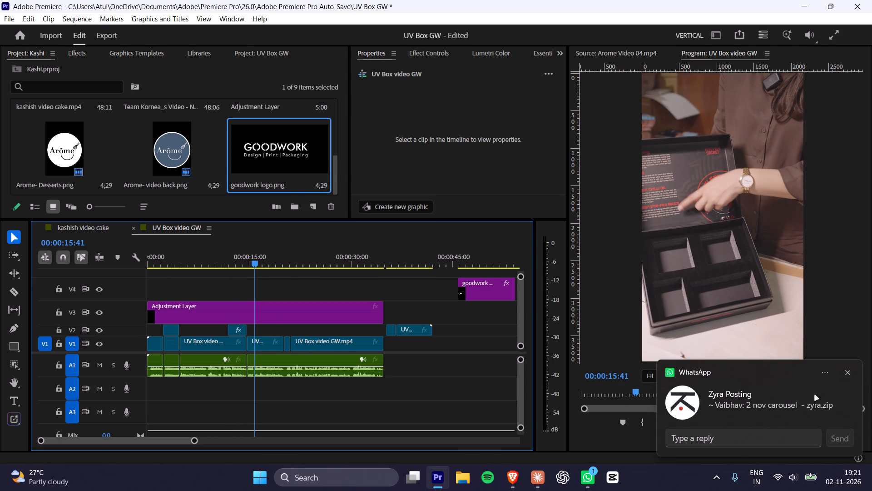
left_click(850, 375)
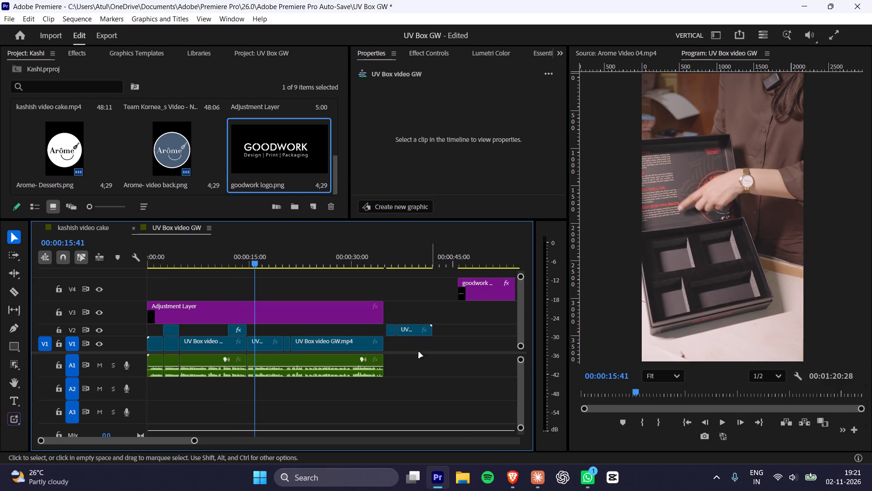
Replay the open-box footage between about 16 and 21 seconds to examine the cuts around the short V1 clip.
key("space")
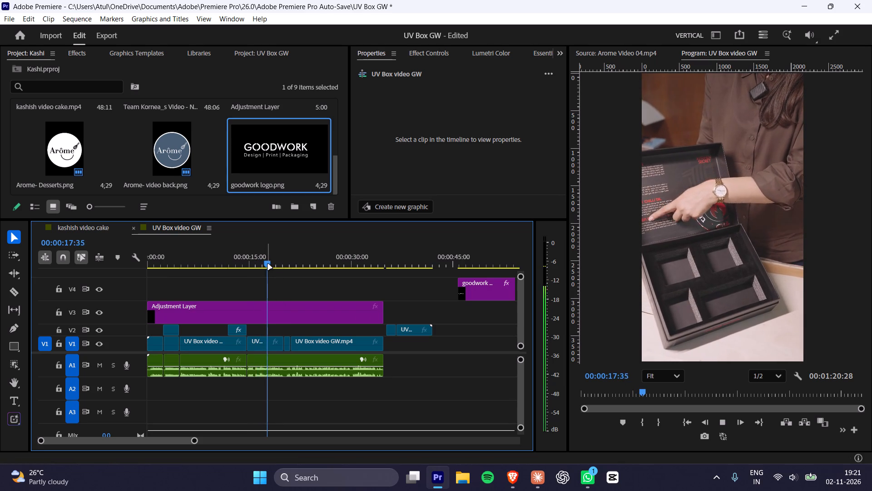
left_click(269, 264)
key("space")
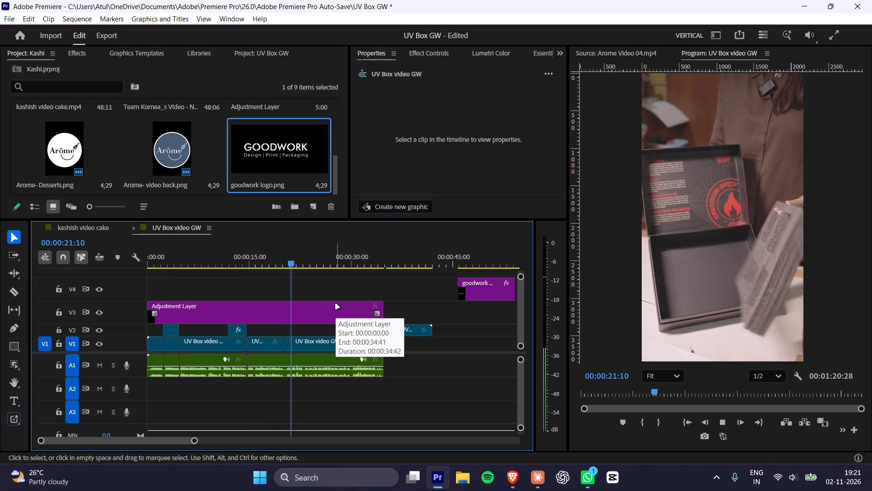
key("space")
left_click(282, 263)
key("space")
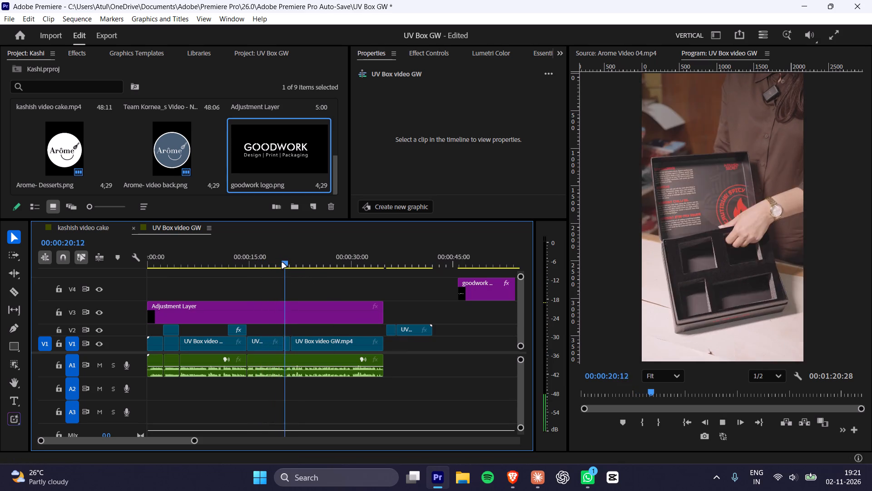
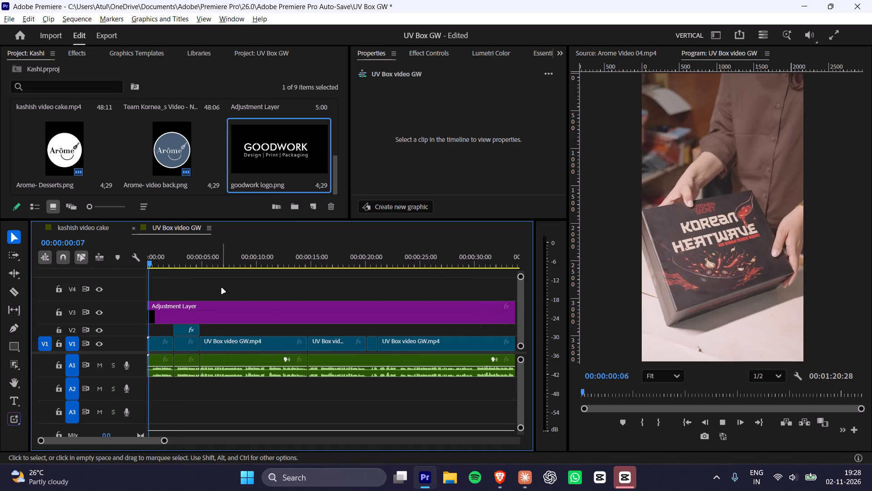
scroll(266, 300, "down", 4, "alt")
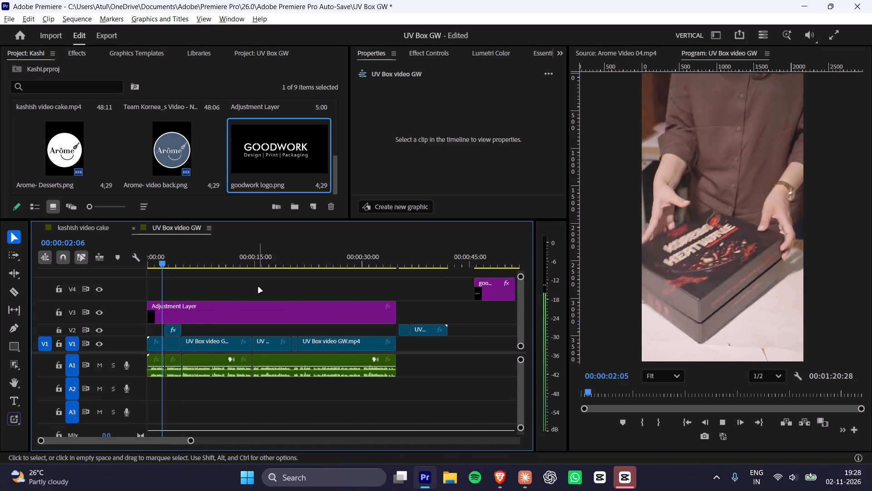
scroll(224, 295, "up", 3, "alt")
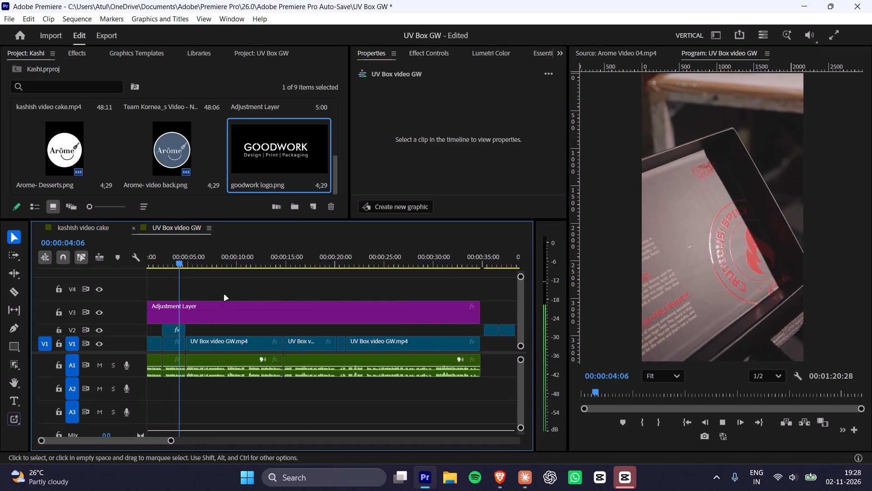
key("space")
key("space")
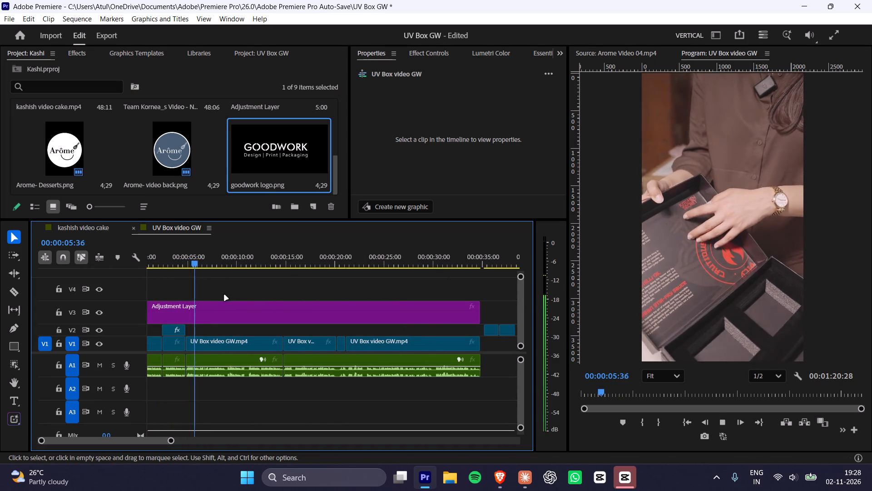
key("space")
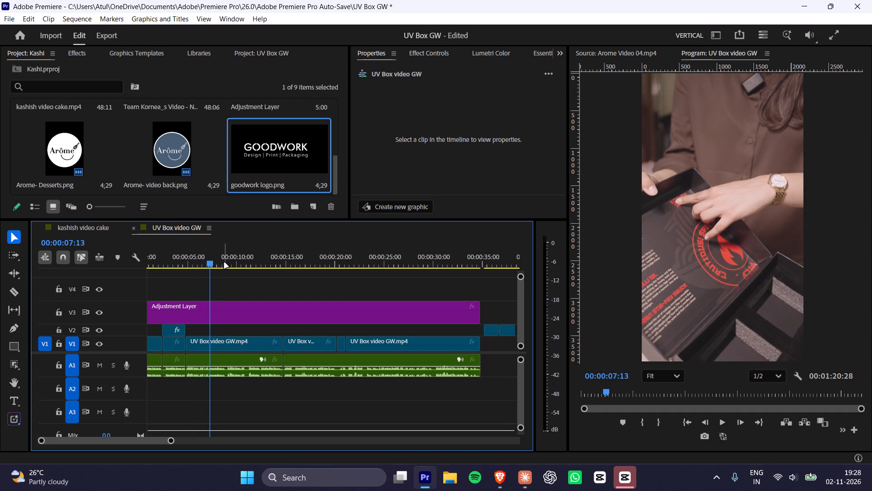
scroll(294, 291, "down", 4, "alt")
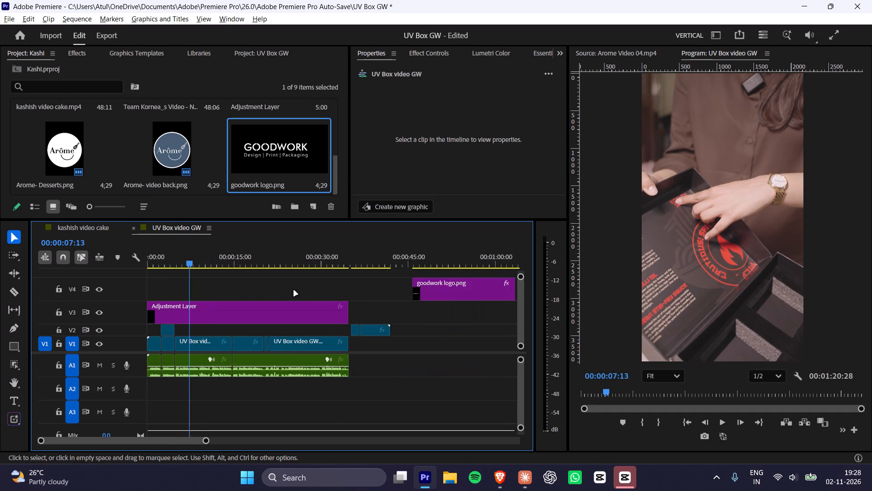
scroll(294, 291, "down", 16, "alt")
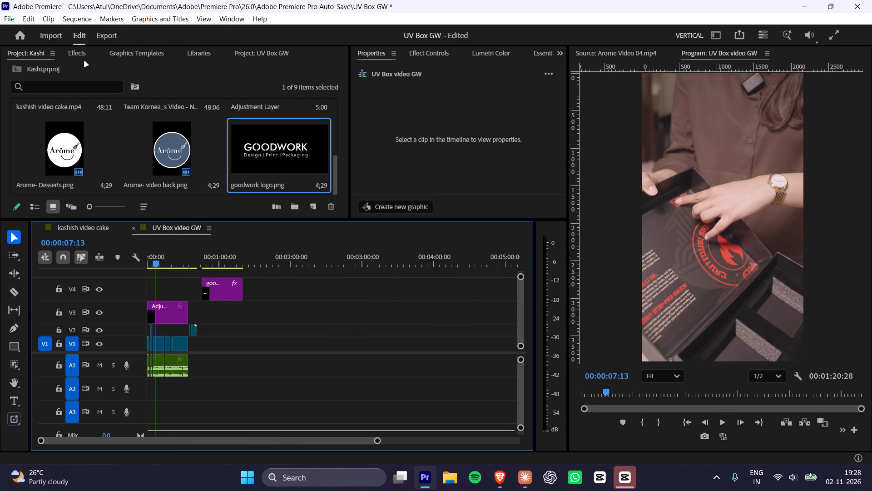
scroll(211, 155, "down", 4)
double_click(222, 197)
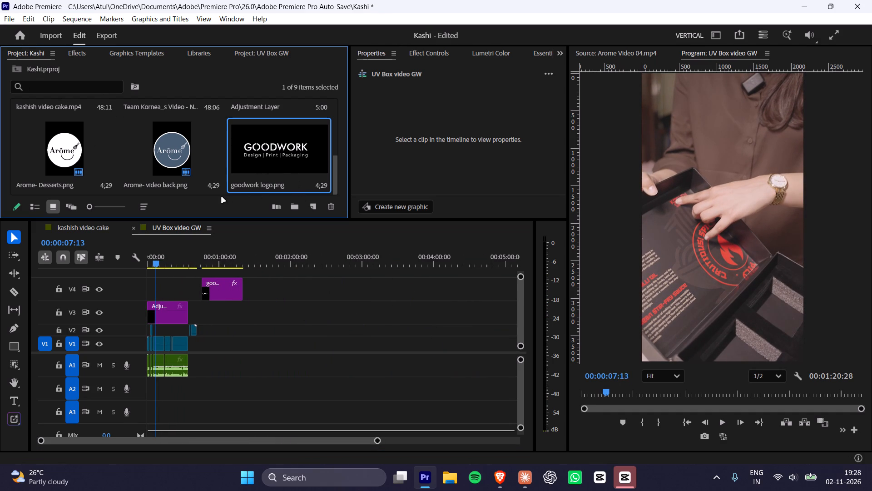
double_click(218, 194)
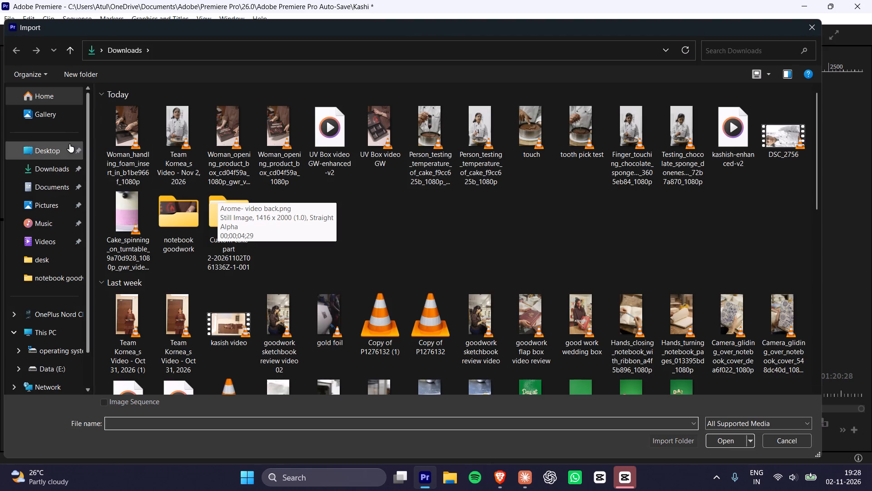
scroll(173, 207, "down", 2)
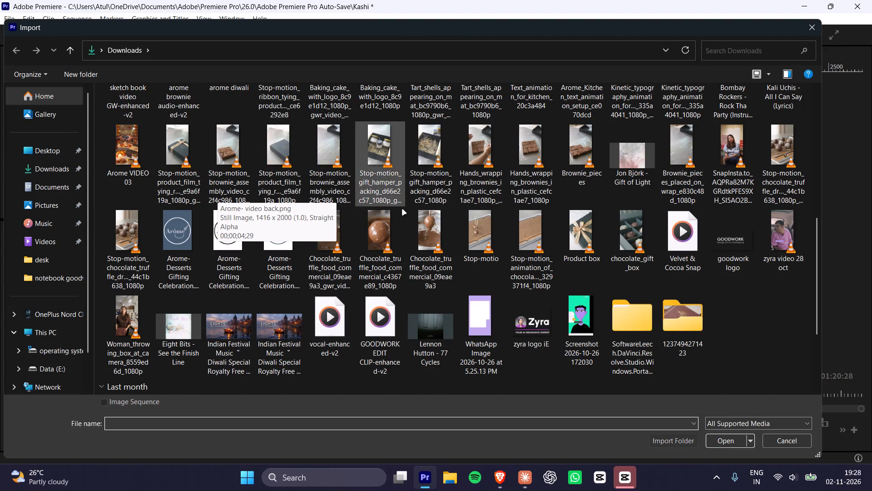
left_click(776, 322)
scroll(776, 322, "down", 1)
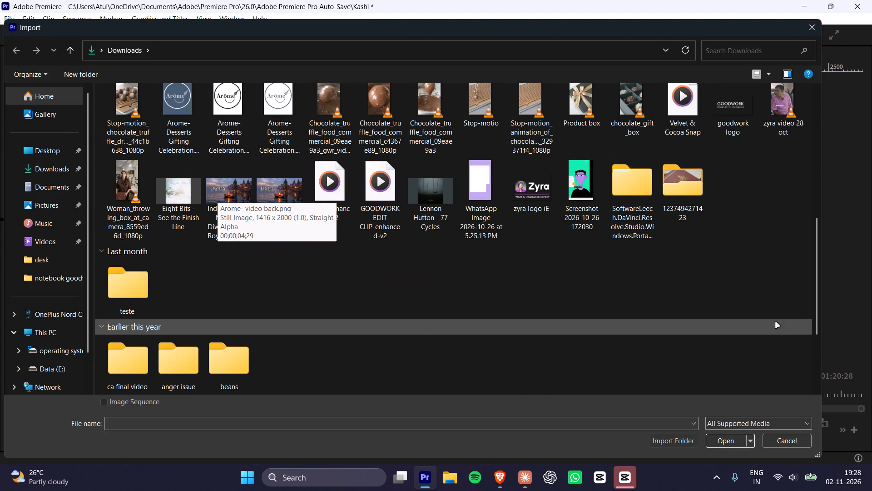
scroll(633, 299, "up", 1)
double_click(674, 277)
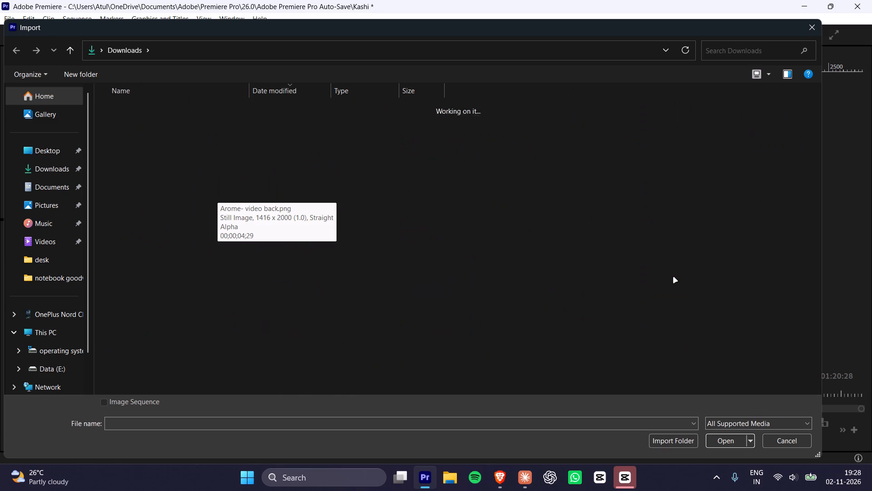
scroll(319, 229, "down", 2)
scroll(125, 266, "down", 3)
scroll(163, 320, "down", 5)
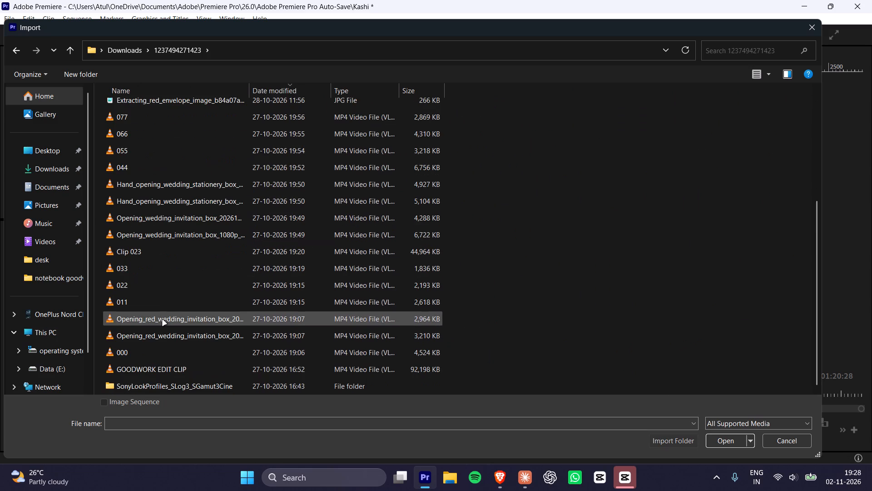
scroll(163, 320, "down", 2)
scroll(223, 319, "up", 13, "ctrl")
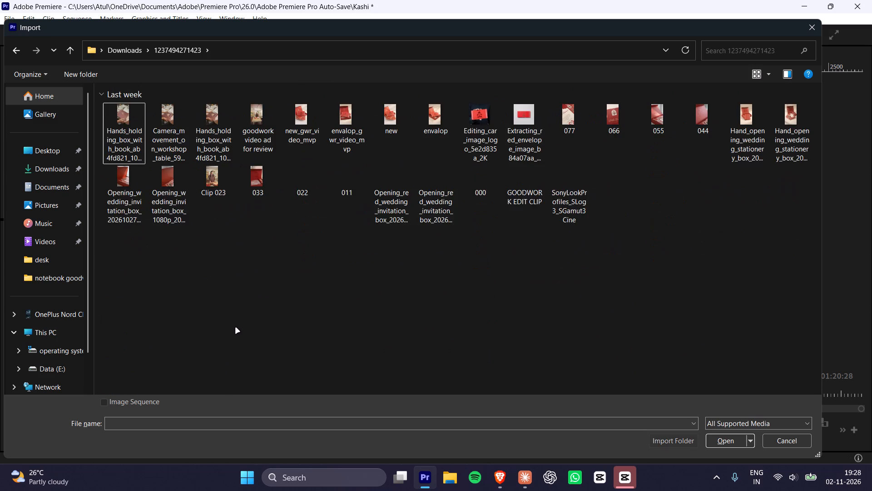
scroll(236, 328, "up", 5, "ctrl")
scroll(356, 326, "up", 8, "ctrl")
scroll(393, 351, "up", 4, "ctrl")
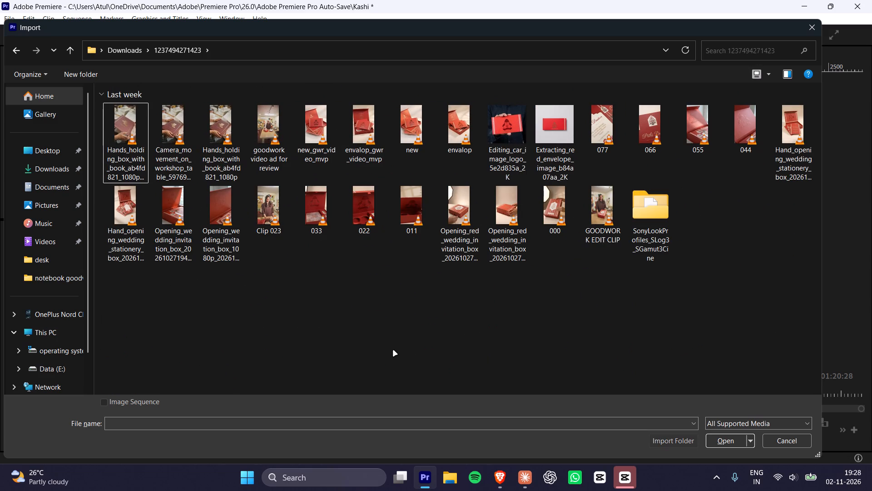
left_click(402, 355)
double_click(692, 325)
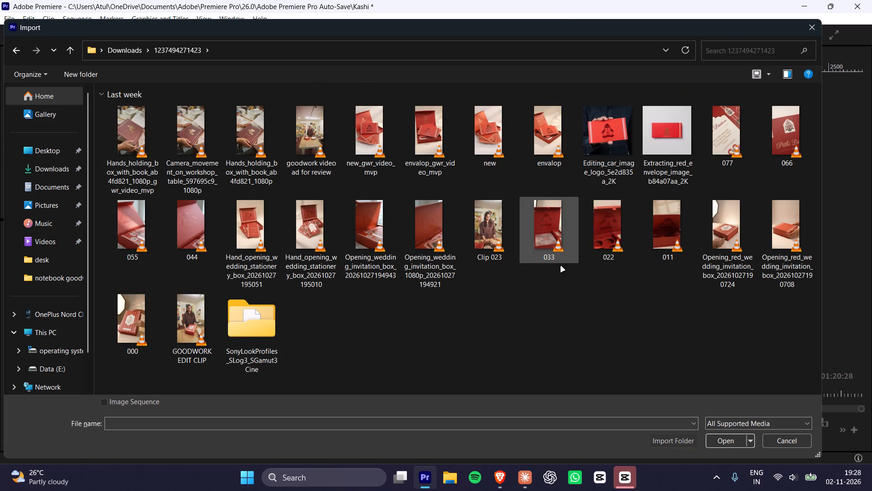
left_click_drag(537, 305, 549, 311)
scroll(548, 290, "up", 2)
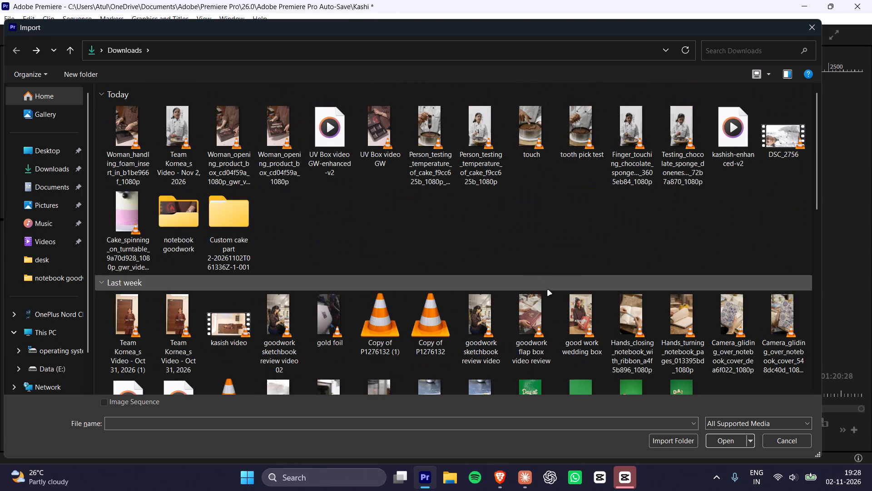
Import the "Upbeat and Happy" music track from the notebook goodwork folder in Downloads.
double_click(235, 218)
left_click_drag(258, 246, 256, 251)
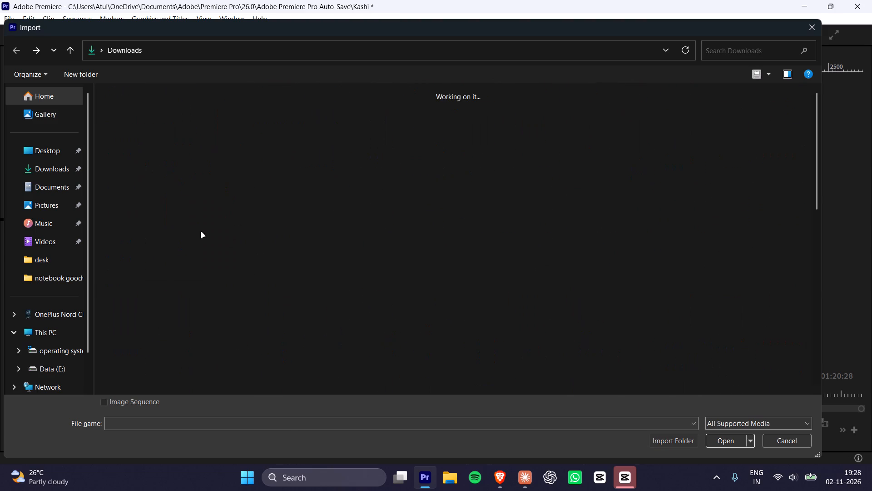
double_click(173, 230)
double_click(406, 257)
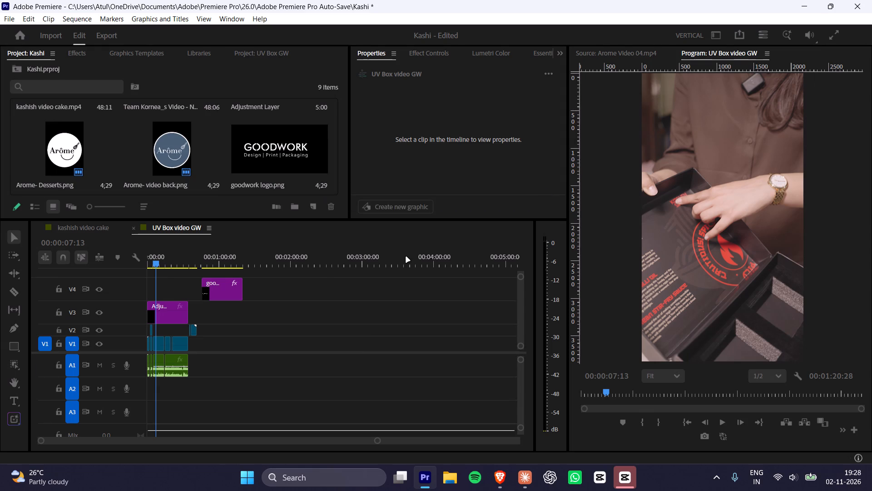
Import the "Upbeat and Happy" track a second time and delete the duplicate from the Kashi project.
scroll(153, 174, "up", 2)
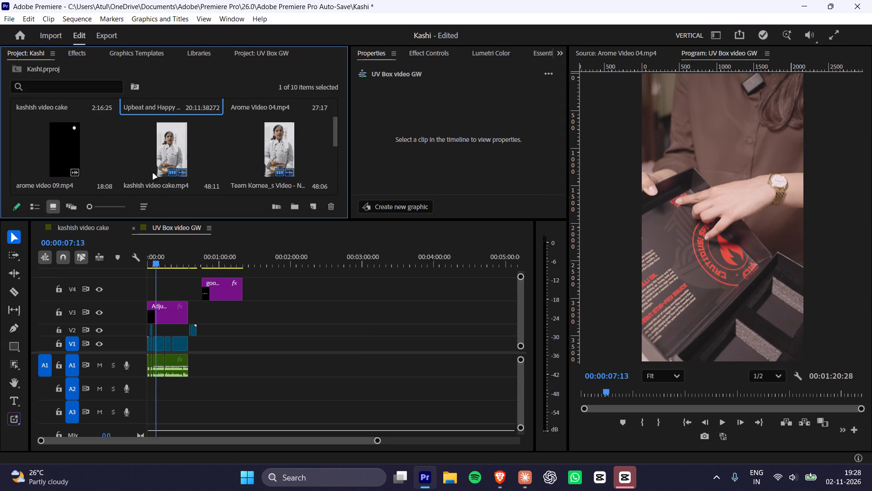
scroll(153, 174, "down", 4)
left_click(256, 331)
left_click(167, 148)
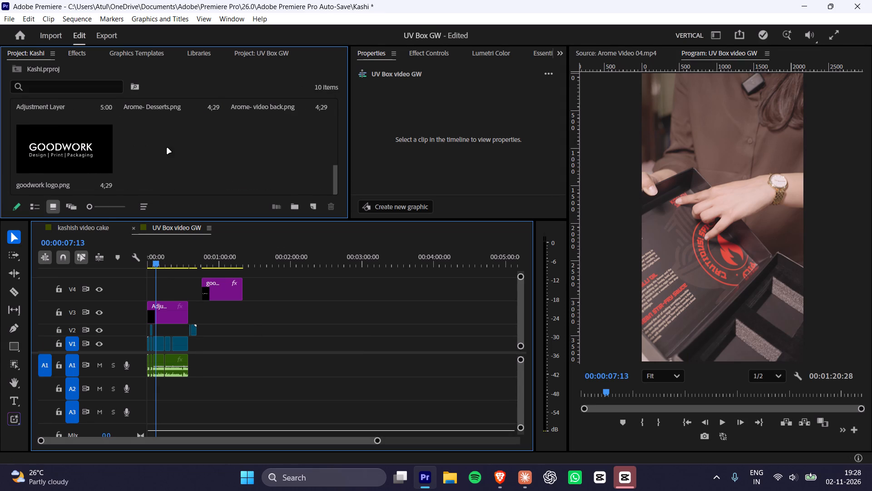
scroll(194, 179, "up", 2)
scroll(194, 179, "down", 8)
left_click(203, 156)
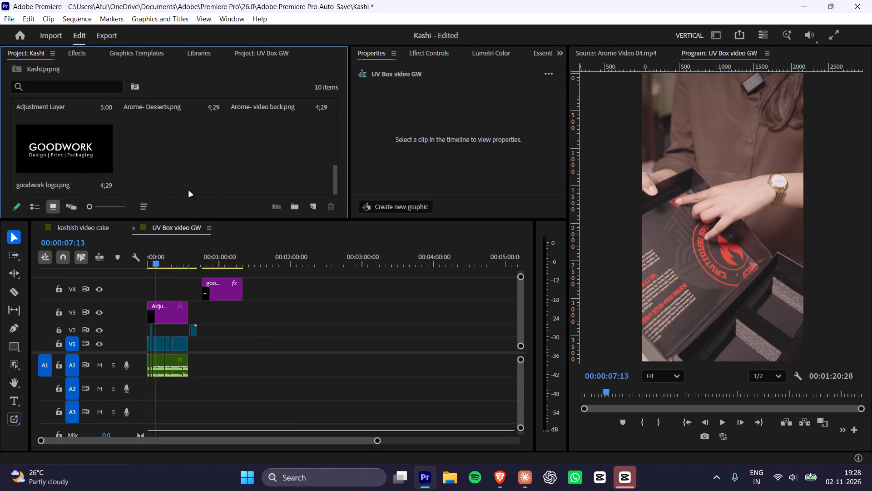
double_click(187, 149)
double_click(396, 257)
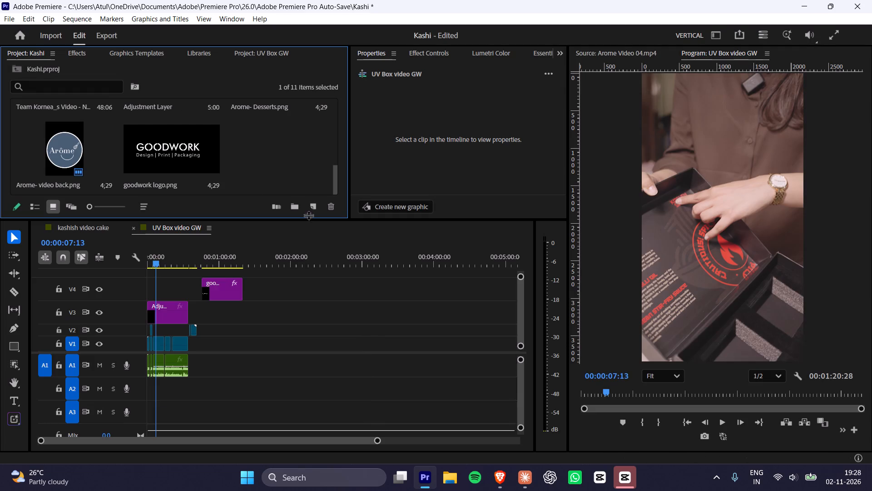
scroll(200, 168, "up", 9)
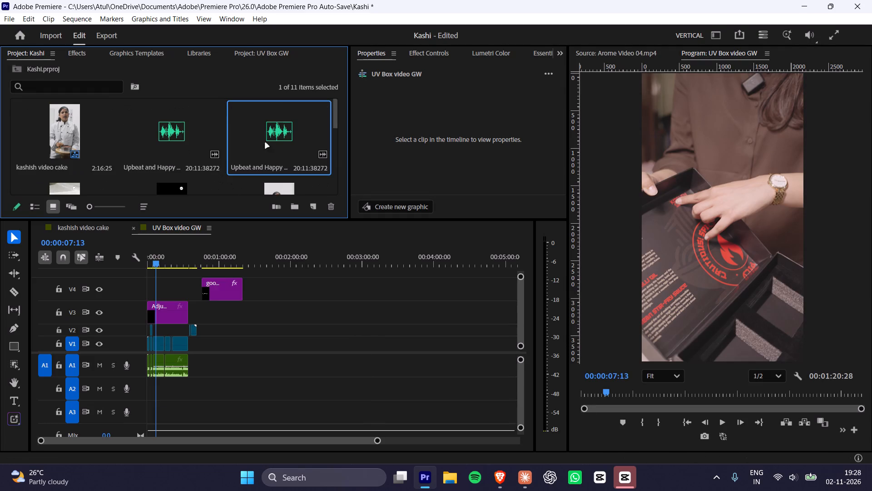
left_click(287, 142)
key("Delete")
Place the "Upbeat and Happy" track on audio track A2 at the start of the UV Box video GW sequence.
left_click_drag(178, 129, 205, 213)
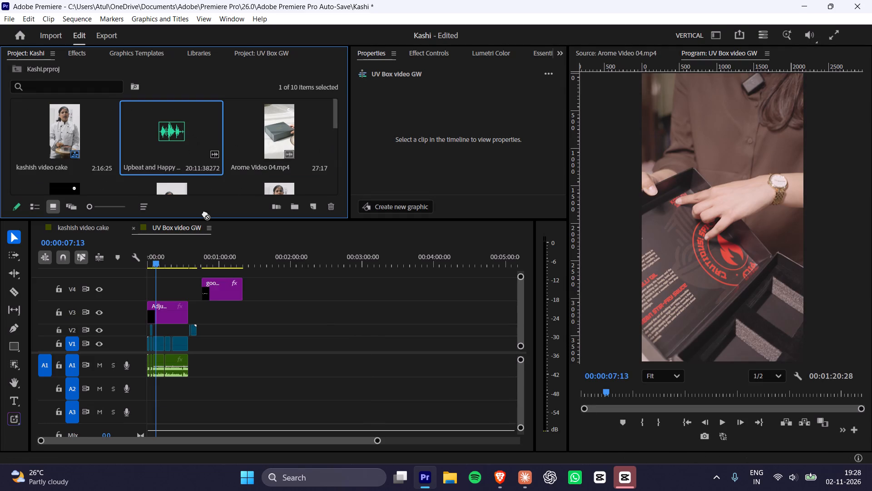
left_click_drag(205, 213, 138, 388)
left_click(347, 272)
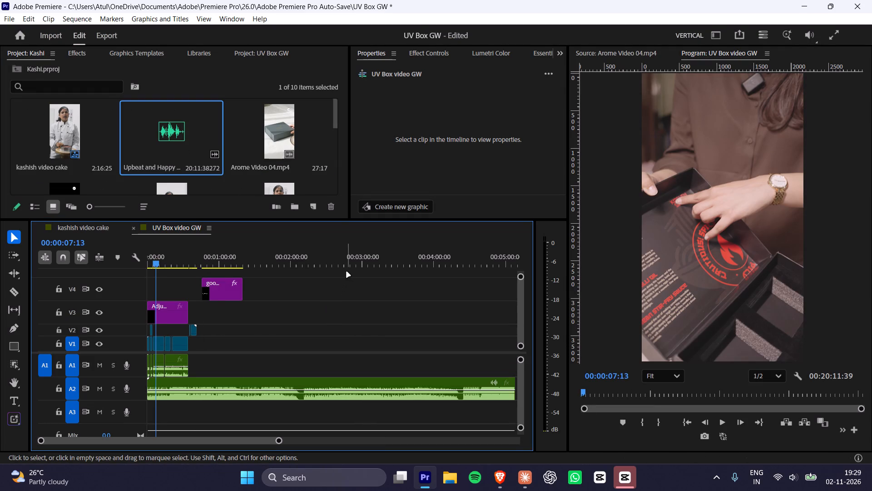
Audition the "Upbeat and Happy" track on A2 at several points between about 2:42 and 9:06 for a suitable section.
left_click(338, 261)
key("space")
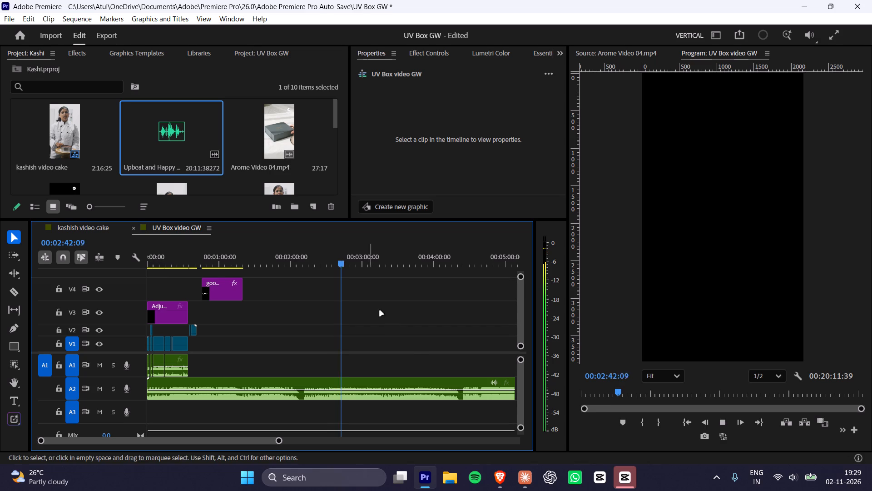
scroll(409, 338, "down", 7, "alt")
left_click_drag(277, 262, 301, 269)
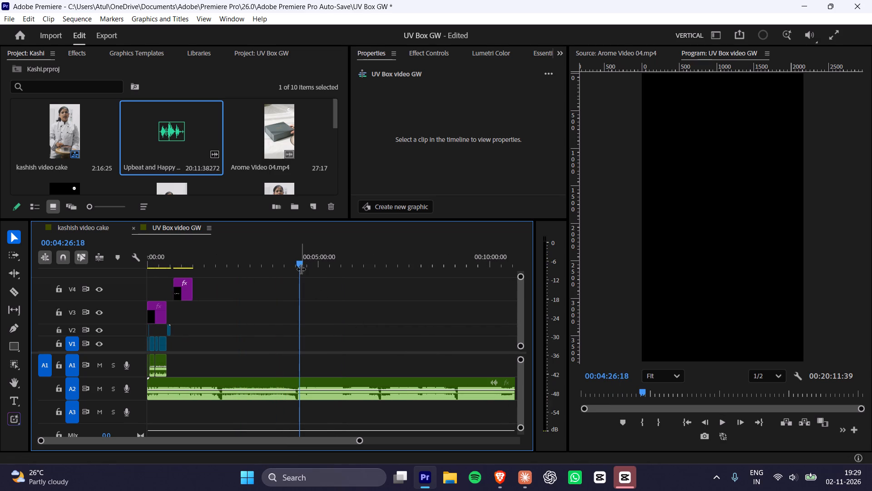
key("space")
left_click_drag(322, 264, 335, 266)
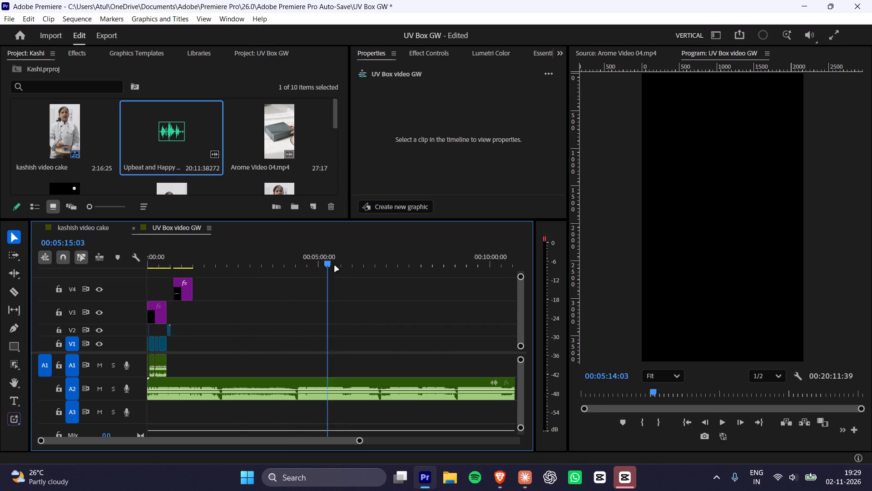
left_click_drag(335, 266, 386, 276)
key("space")
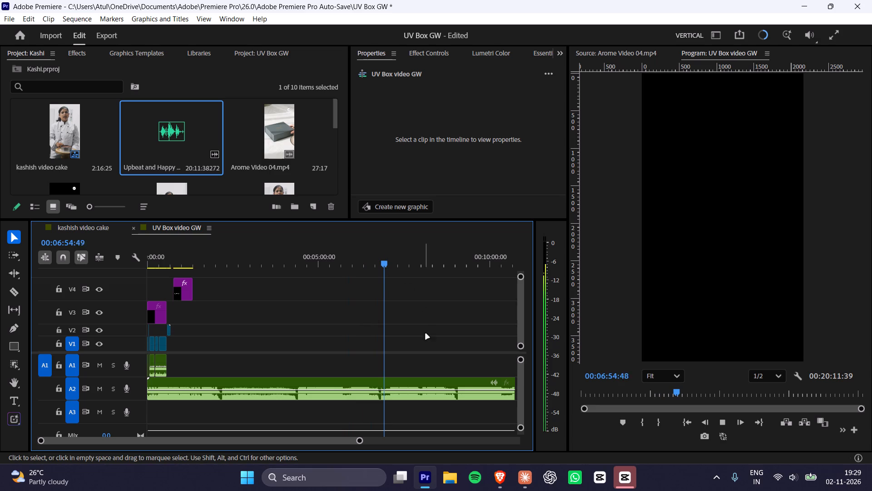
scroll(429, 345, "down", 5, "alt")
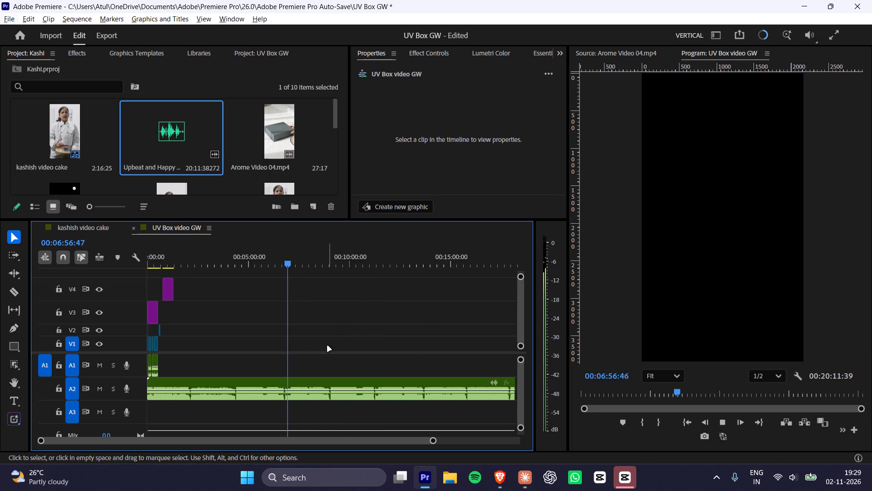
scroll(333, 354, "up", 4, "shift")
scroll(329, 363, "up", 9, "ctrl")
scroll(326, 383, "up", 7, "alt")
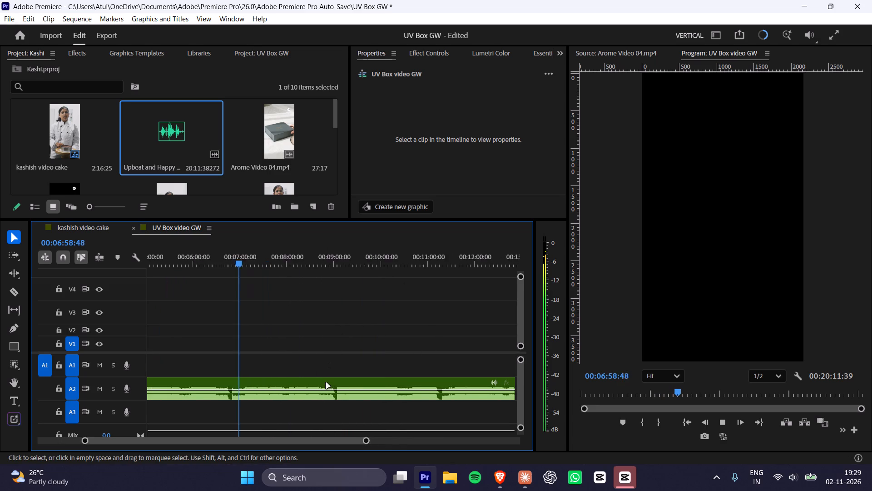
scroll(326, 383, "up", 8, "alt")
scroll(326, 383, "down", 4, "ctrl")
scroll(326, 383, "up", 3, "ctrl")
scroll(326, 383, "up", 7, "shift")
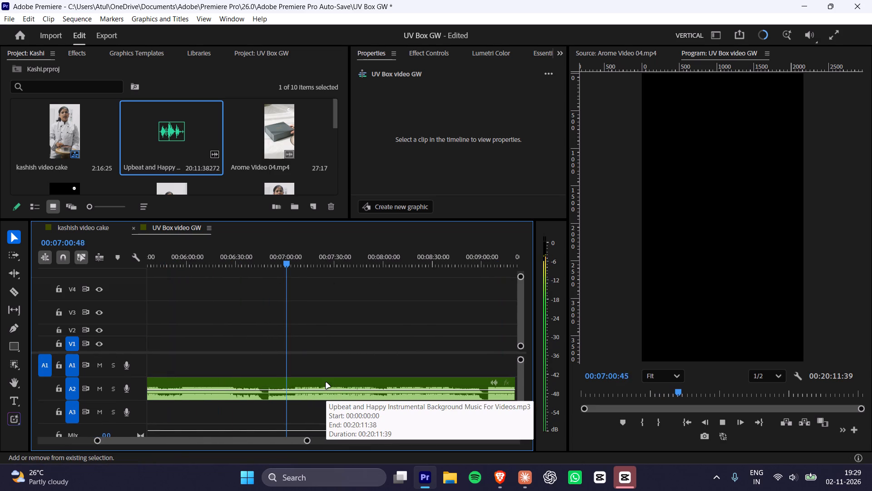
left_click_drag(377, 264, 466, 260)
key("space")
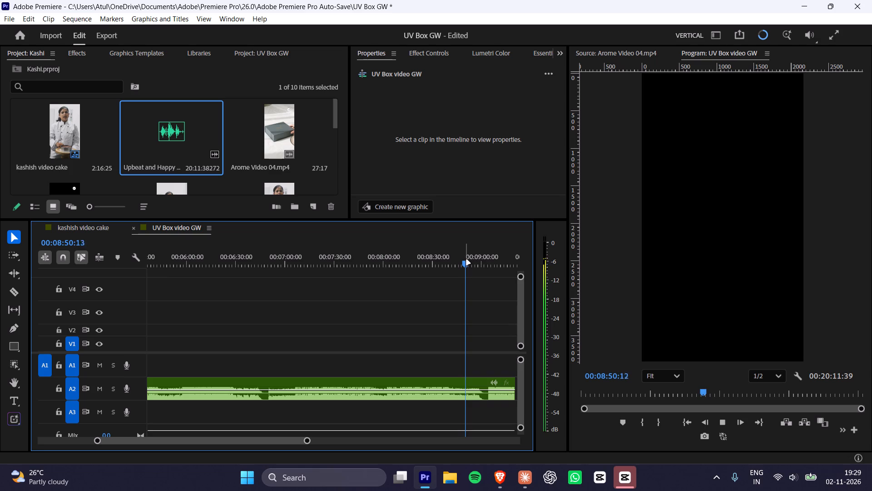
left_click_drag(491, 261, 486, 261)
key("space")
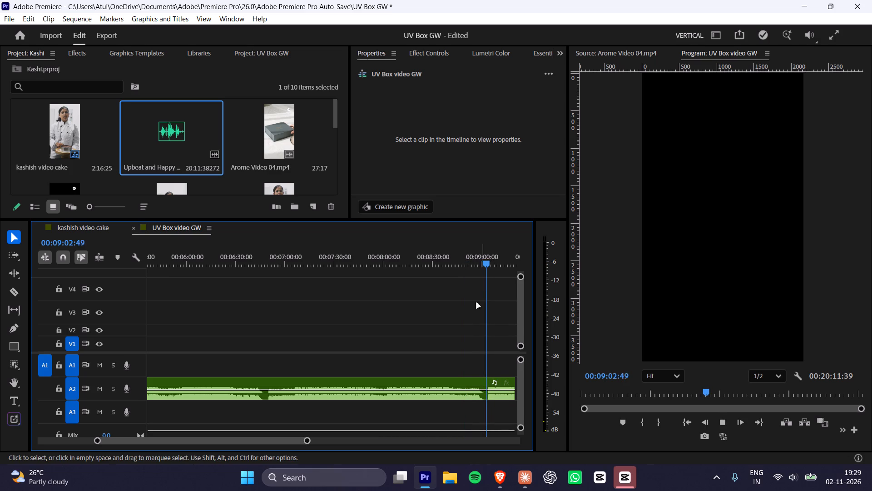
scroll(433, 371, "down", 3, "ctrl")
scroll(433, 375, "up", 3, "ctrl")
scroll(433, 375, "up", 2, "shift")
scroll(433, 375, "down", 4, "shift")
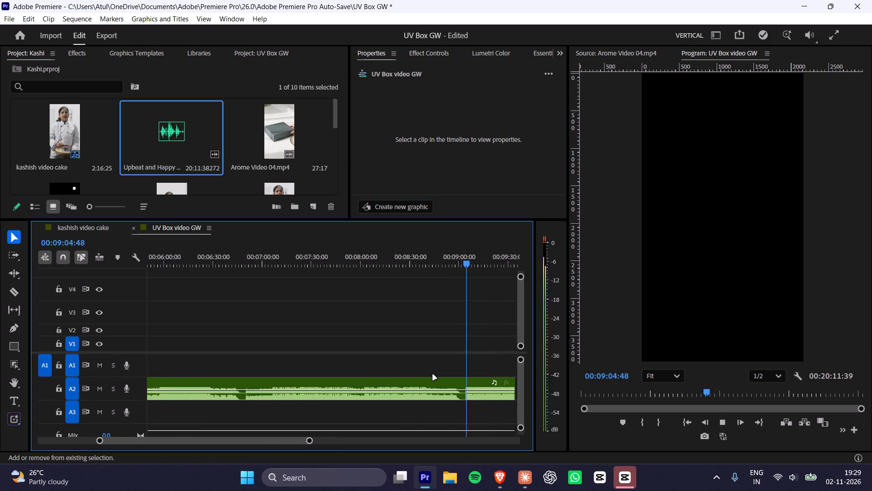
scroll(433, 375, "down", 10, "shift")
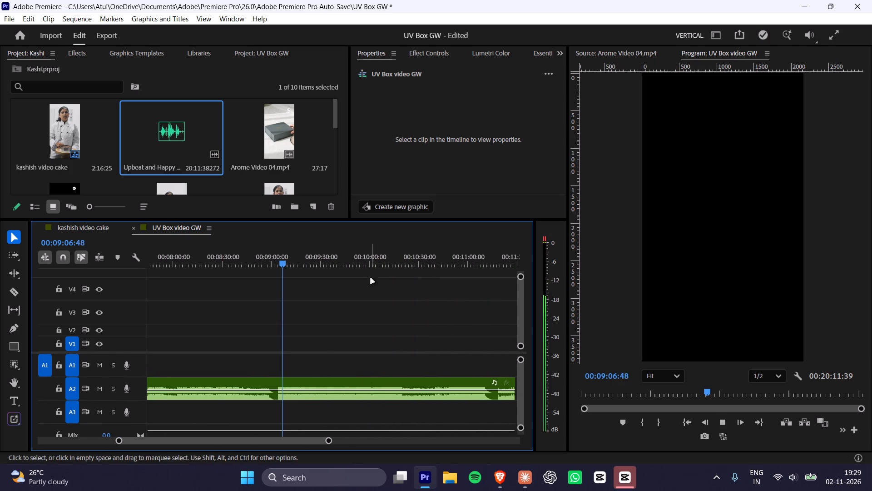
Audition the music on A2 between about 10:04 and 13:44, comparing the sections that start after the quiet breaks.
left_click(376, 253)
key("space")
scroll(411, 361, "down", 3, "shift")
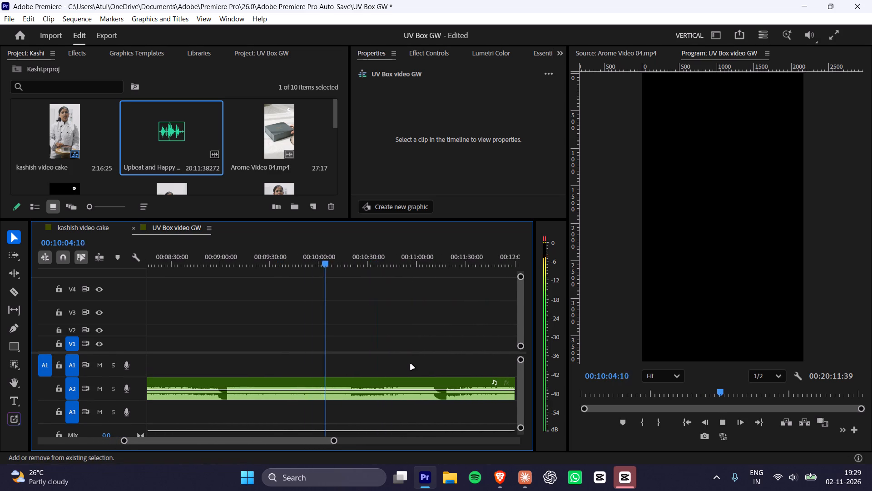
scroll(411, 364, "down", 4, "shift")
left_click_drag(365, 258, 373, 259)
key("space")
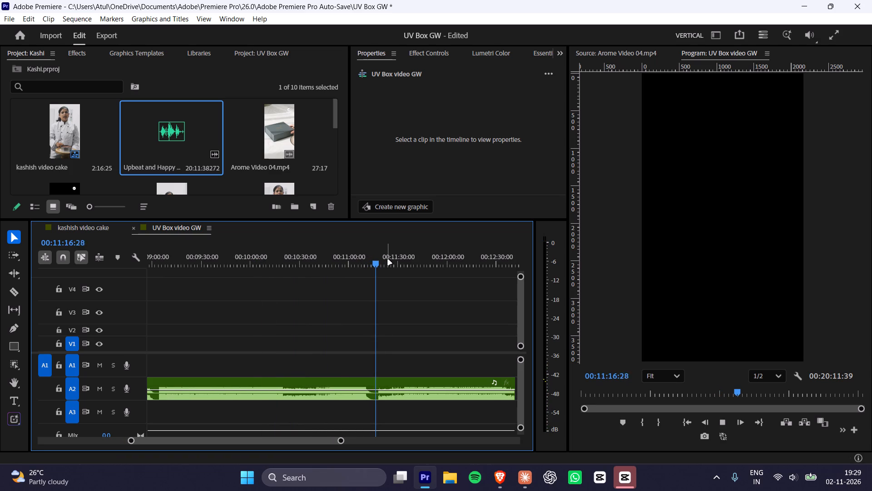
scroll(411, 378, "down", 3, "shift")
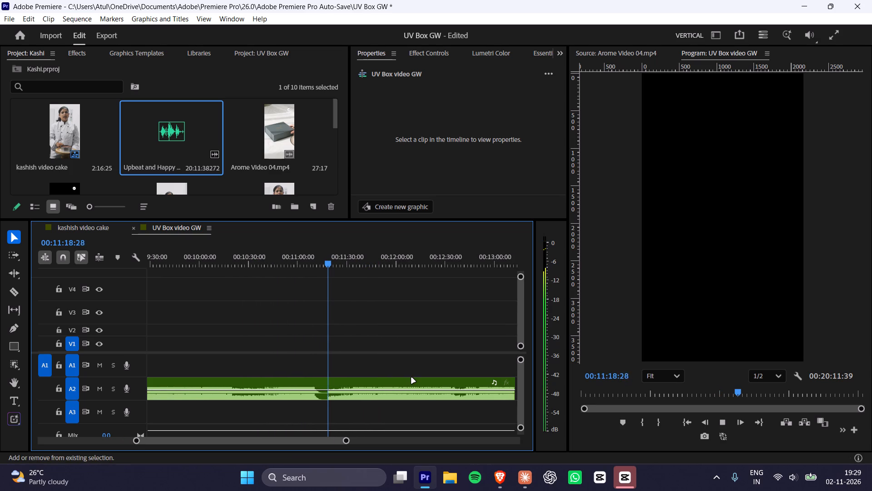
scroll(411, 378, "down", 6, "shift")
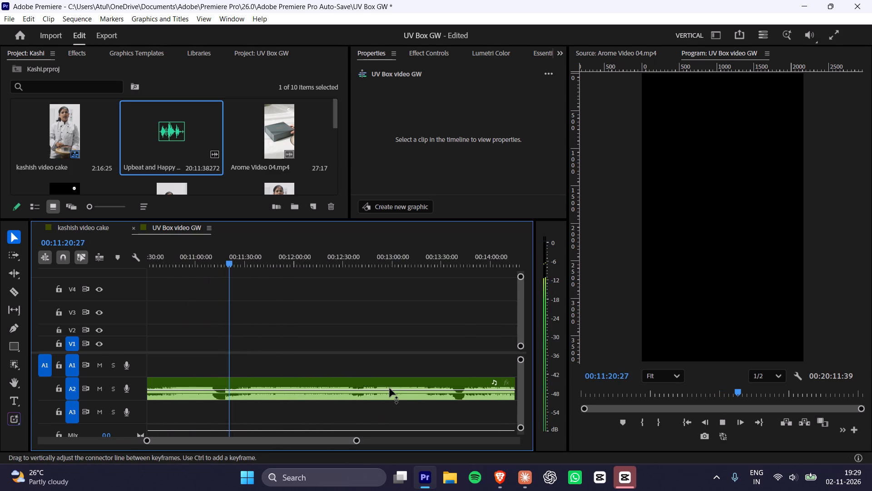
scroll(390, 388, "down", 2, "shift")
left_click(428, 259)
key("space")
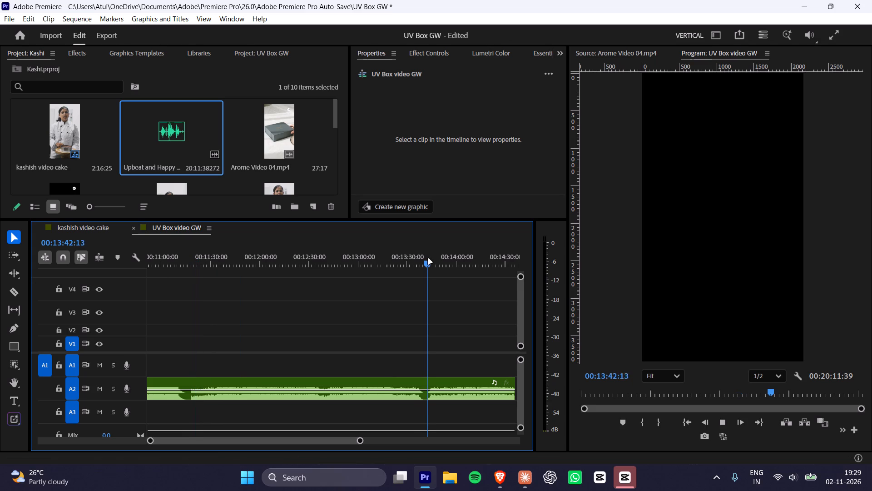
scroll(420, 337, "down", 7, "shift")
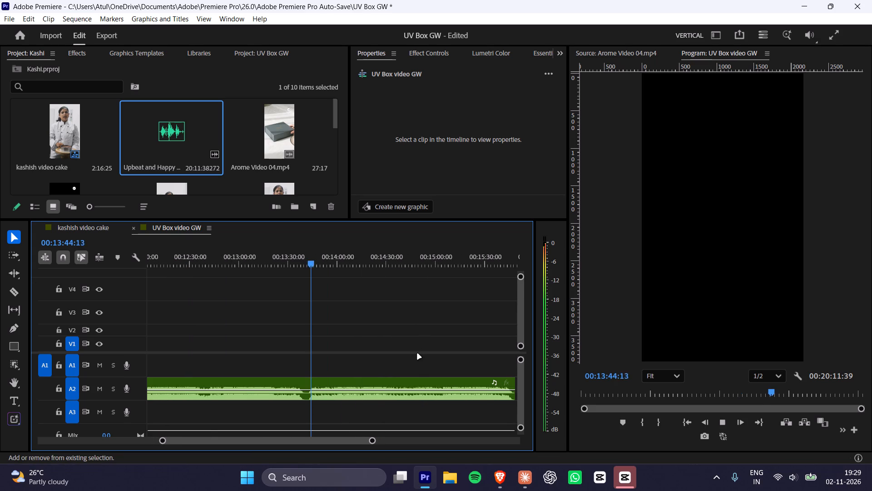
scroll(417, 354, "down", 9, "shift")
left_click_drag(372, 257, 369, 259)
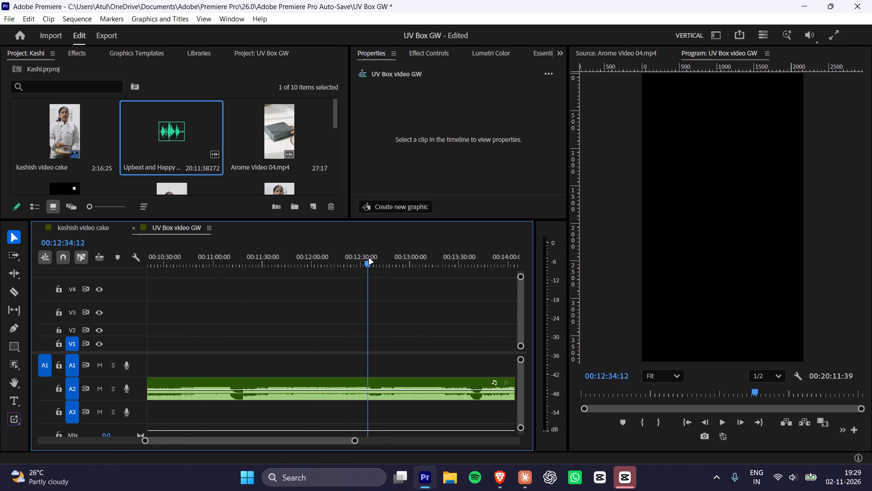
left_click_drag(369, 259, 242, 259)
key("space")
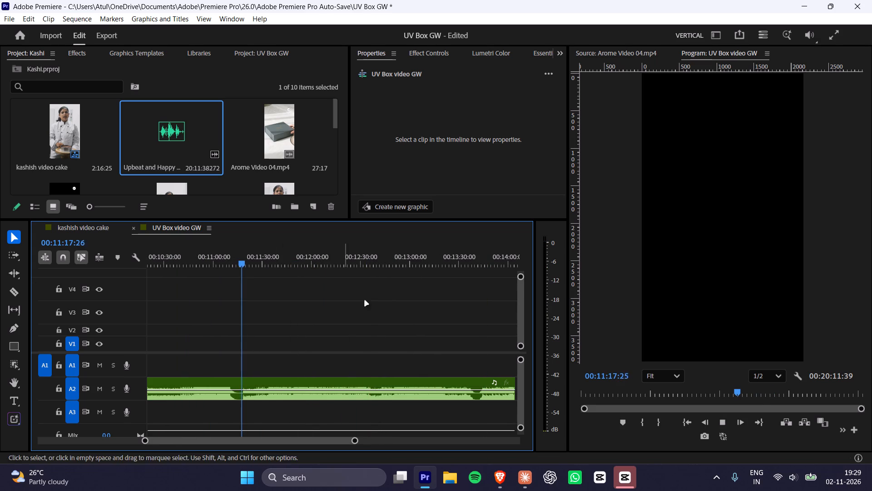
left_click(475, 264)
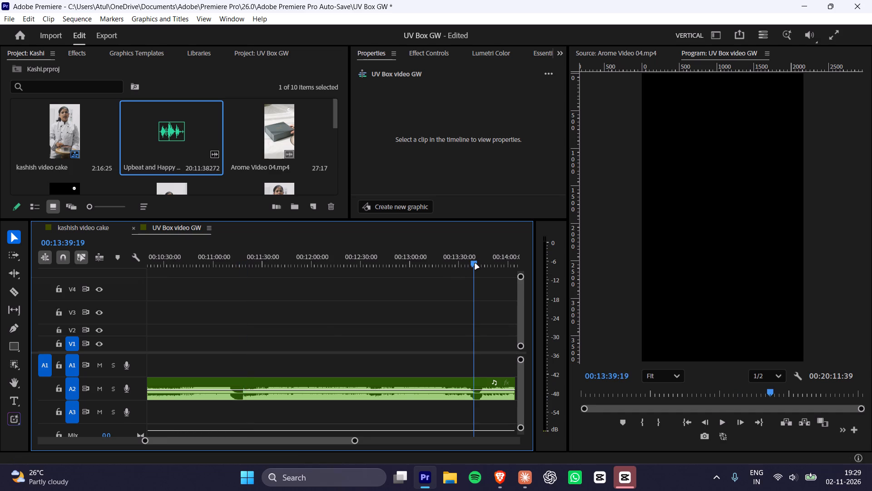
key("space")
scroll(438, 328, "down", 9, "shift")
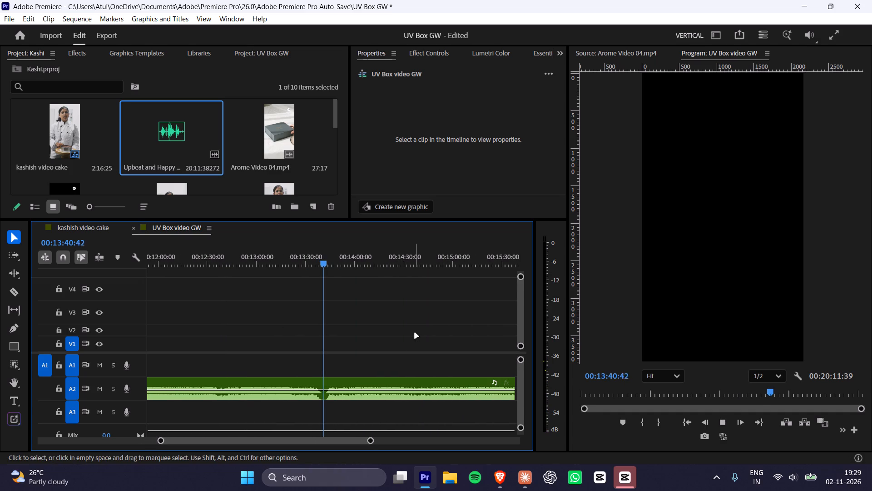
key("space")
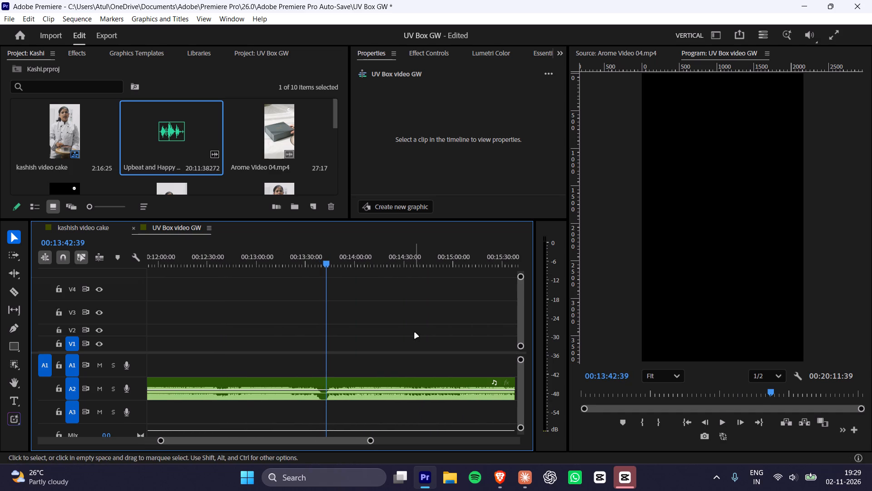
Audition the last sections of the music on A2, starting around 15:50 and 17:56.
scroll(415, 333, "down", 7, "shift")
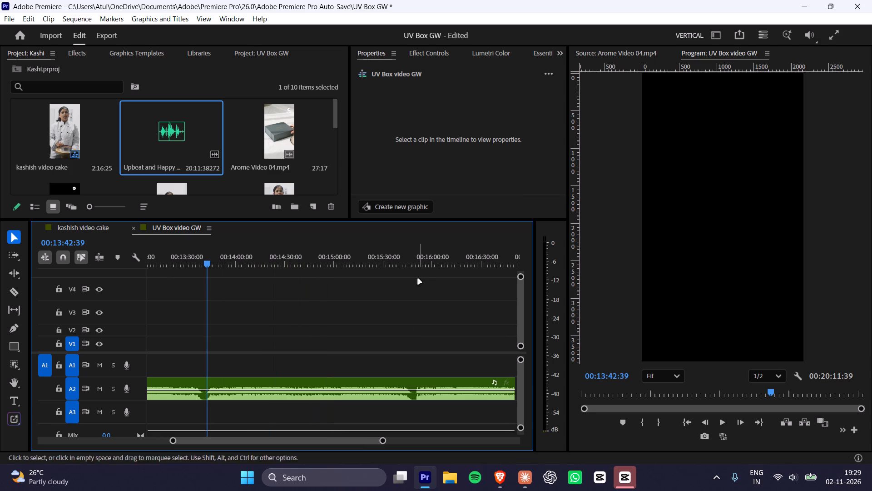
left_click_drag(408, 261, 414, 262)
key("space")
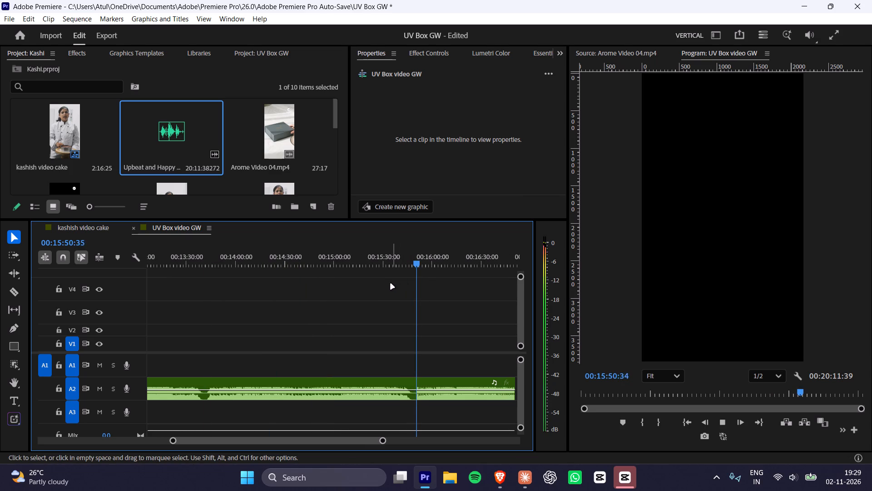
scroll(404, 326, "down", 9, "shift")
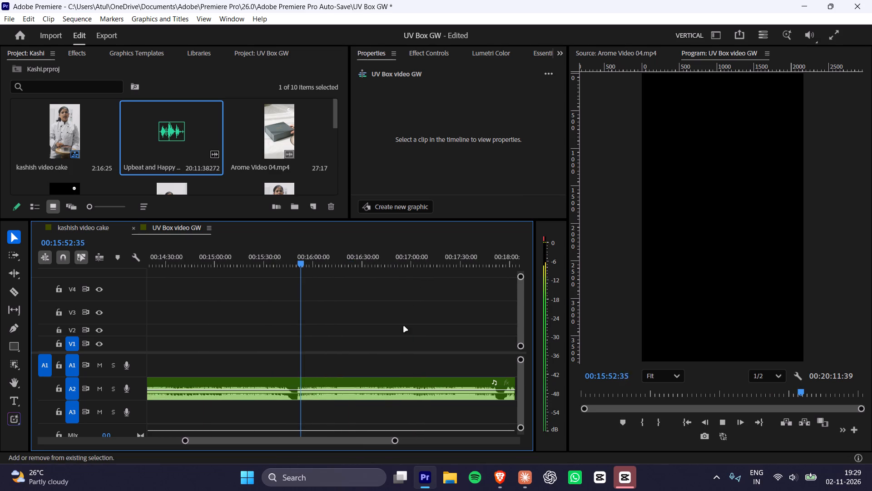
scroll(404, 326, "down", 2, "shift")
key("space")
left_click_drag(426, 265, 437, 264)
key("space")
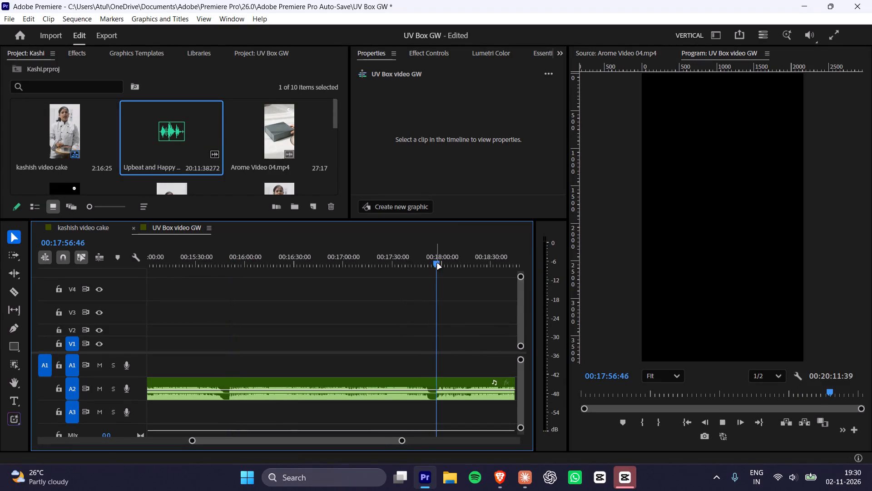
scroll(431, 325, "down", 14, "shift")
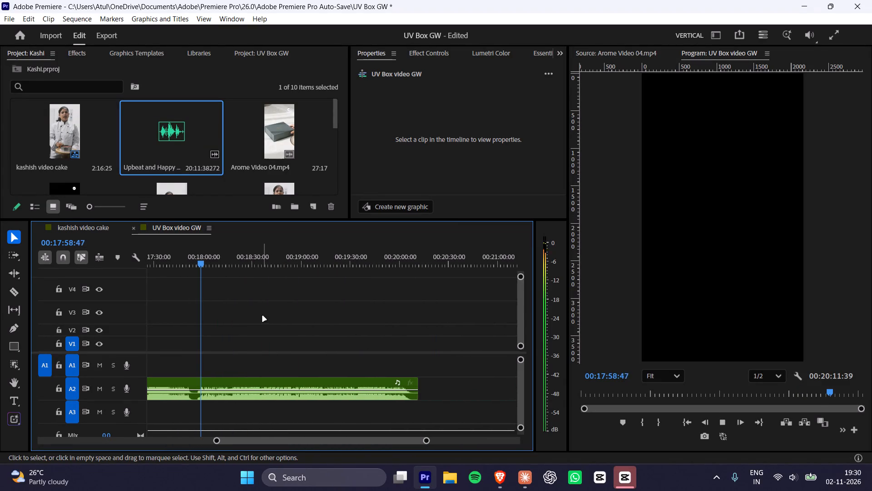
Split the music clip on A2 at 00:17:55:07 and delete the portion before the cut.
left_click_drag(192, 261, 197, 262)
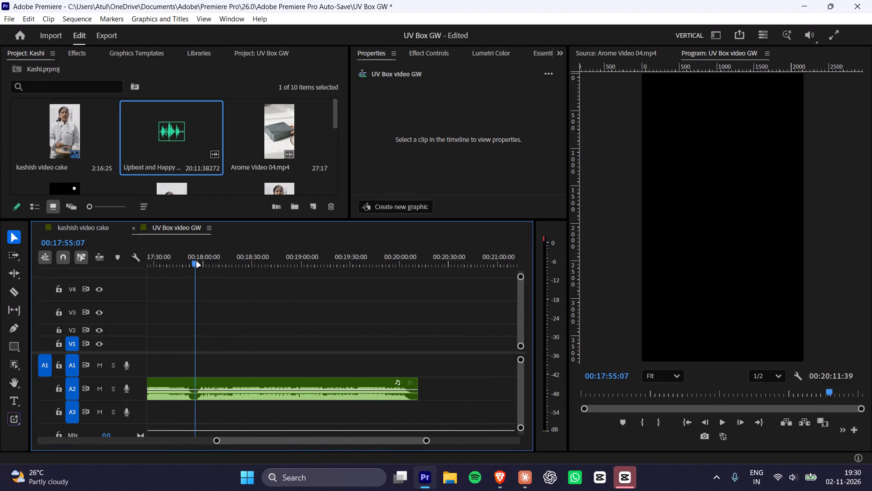
key("ctrl+b")
key("ctrl+k")
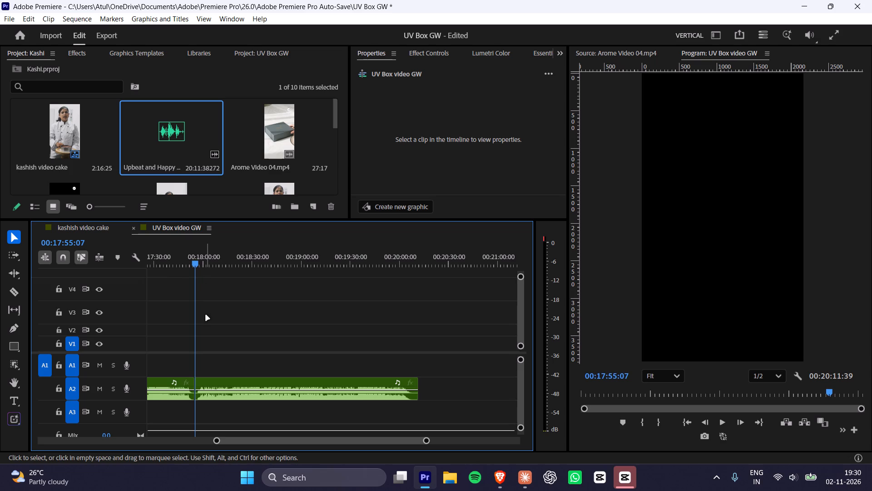
left_click_drag(183, 325, 156, 391)
key("Delete")
right_click(178, 384)
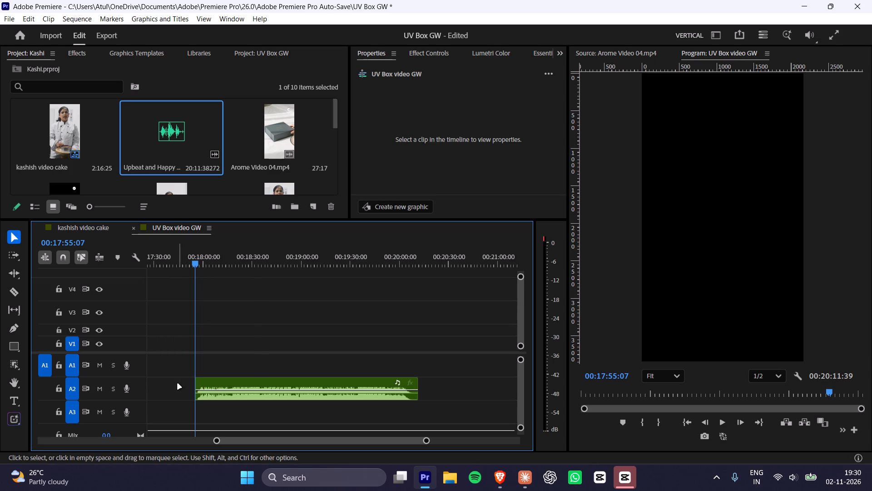
Cut the remaining music section and paste it on A2 at the start of the UV Box video GW sequence.
left_click(255, 387)
left_click(313, 383)
key("ctrl+x")
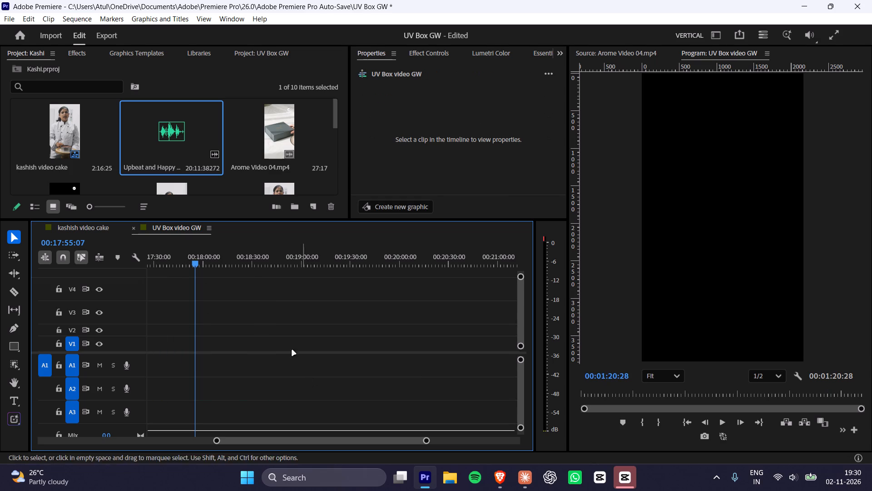
left_click_drag(216, 263, 0, 334)
key("ctrl+v")
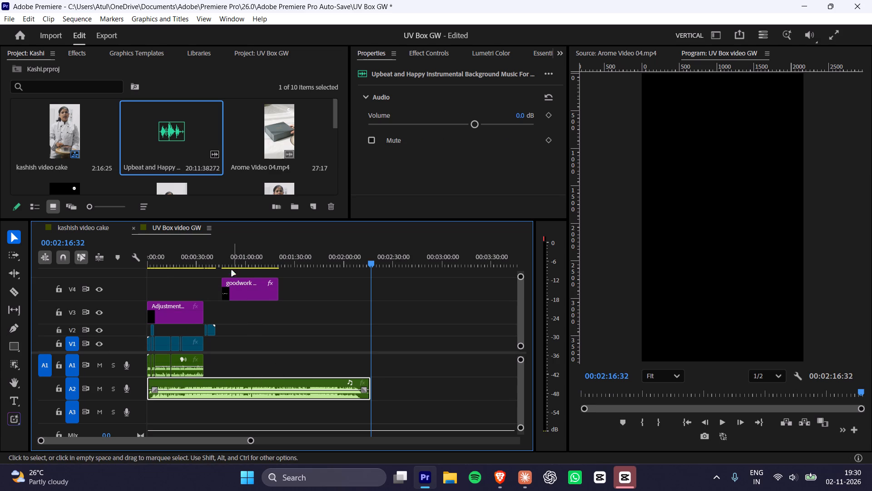
Play the opening of the sequence with the repositioned music and return the playhead to 00:00:00:00.
left_click_drag(228, 265, 32, 282)
key("space")
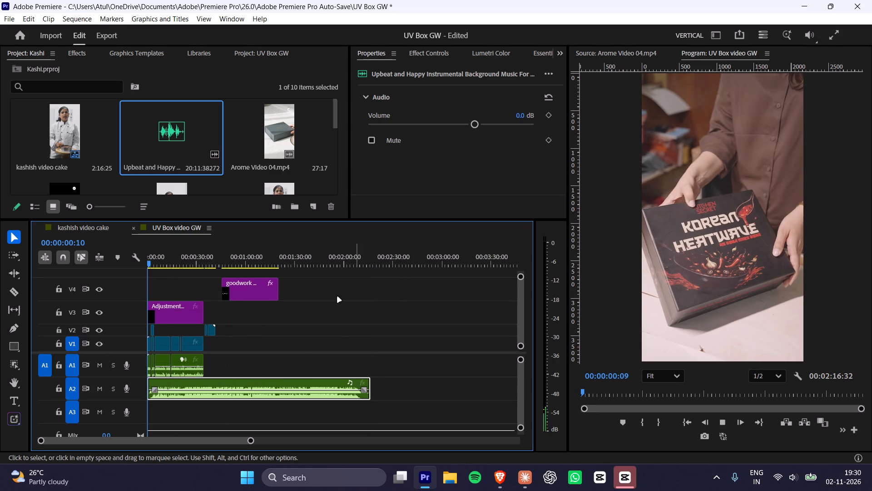
key("space")
scroll(190, 394, "up", 9, "alt")
left_click_drag(178, 264, 33, 276)
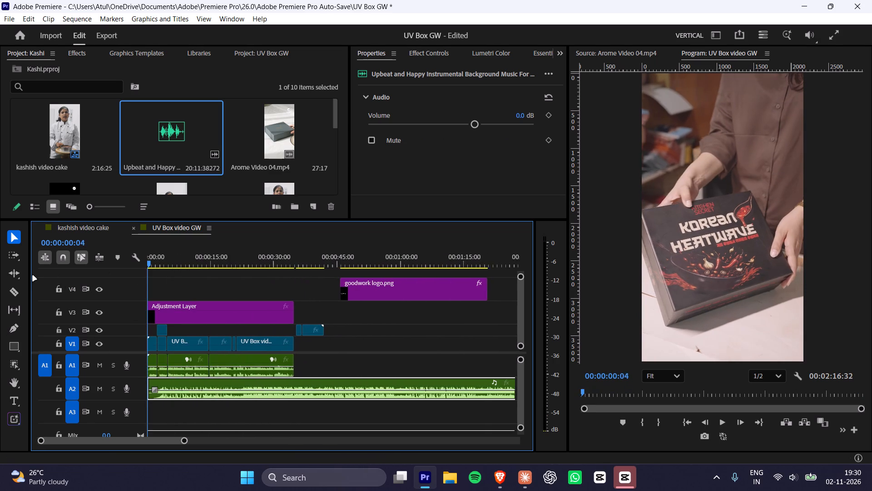
left_click_drag(33, 276, 0, 284)
scroll(127, 373, "up", 6, "alt")
left_click_drag(174, 266, 43, 271, "alt")
scroll(226, 354, "up", 7, "alt")
left_click_drag(204, 261, 0, 284)
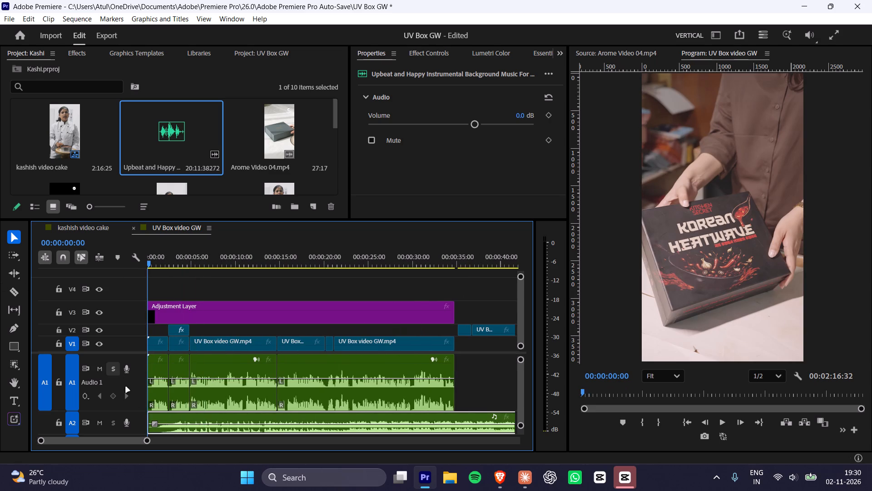
Trim about 45 frames from the start of the A2 music clip and move it back to the sequence start.
left_click(168, 420)
left_click_drag(148, 417, 155, 418)
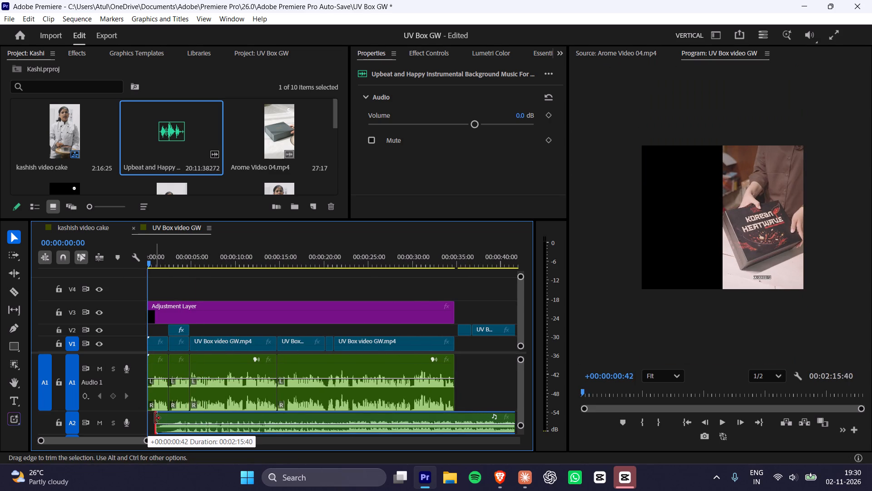
left_click_drag(155, 418, 156, 418)
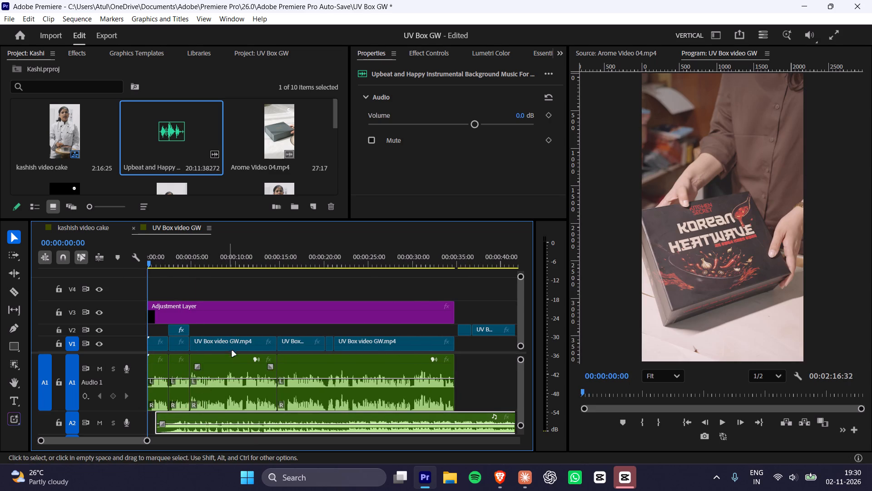
left_click_drag(195, 418, 182, 421)
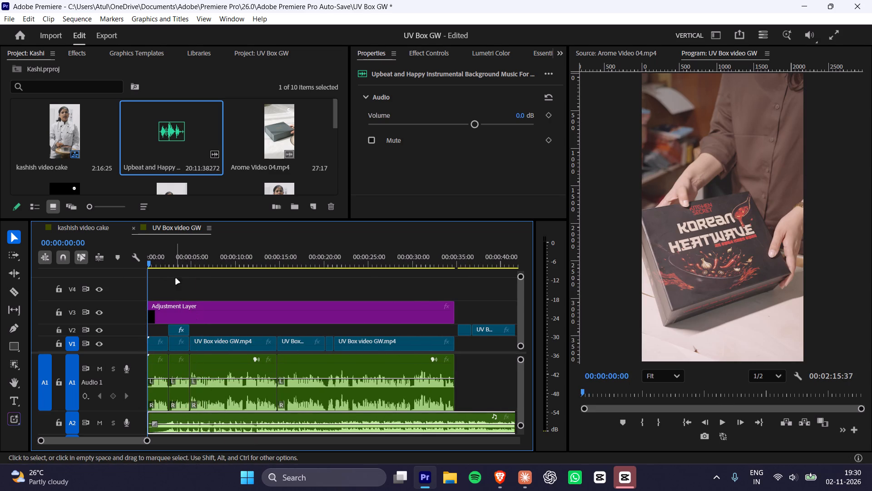
Lower the A2 music clip's volume to -23.1 dB while playing the sequence from 00:00:00:00 to judge the level.
left_click_drag(158, 265, 113, 270)
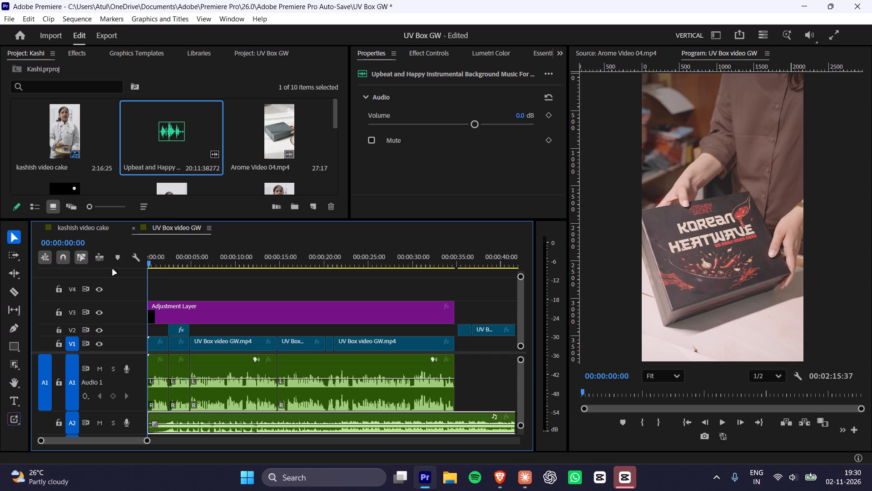
left_click_drag(152, 264, 99, 261)
left_click_drag(437, 121, 411, 125)
key("space")
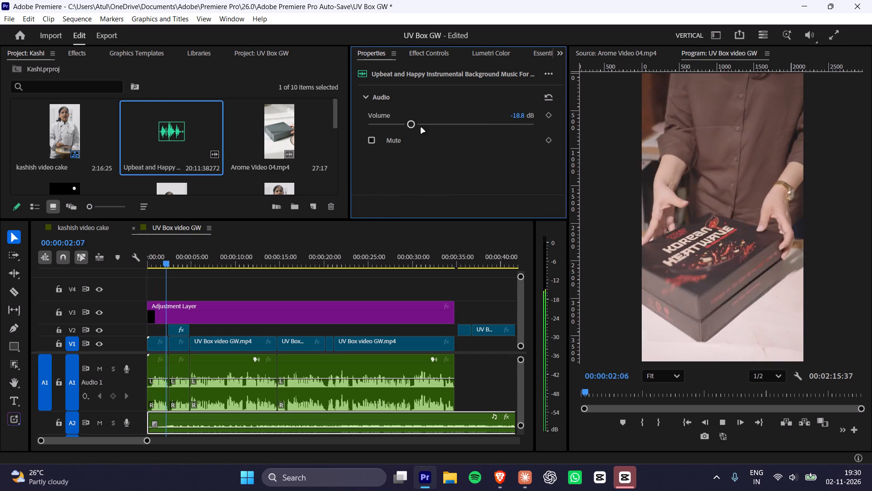
left_click_drag(421, 124, 421, 123)
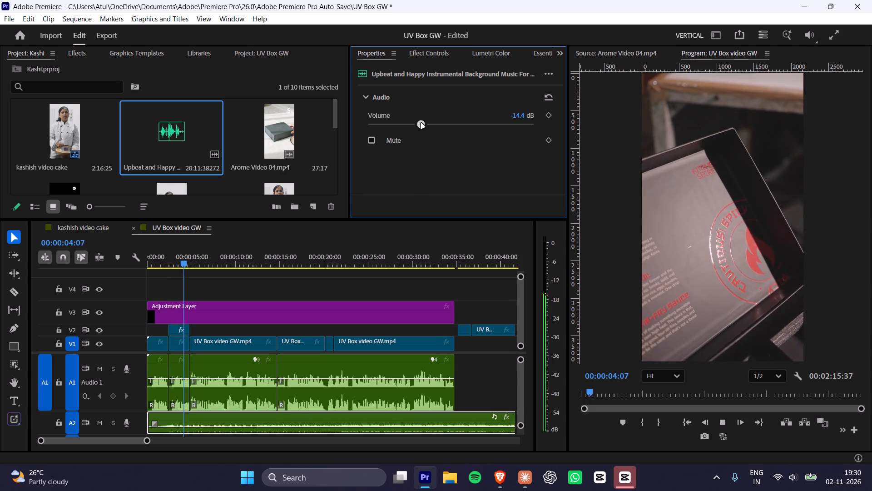
left_click_drag(421, 123, 415, 124)
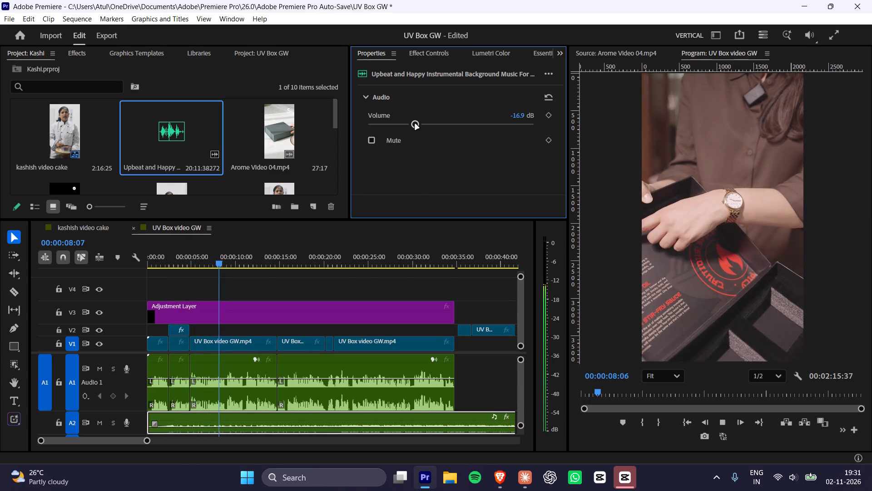
scroll(286, 346, "down", 4, "alt")
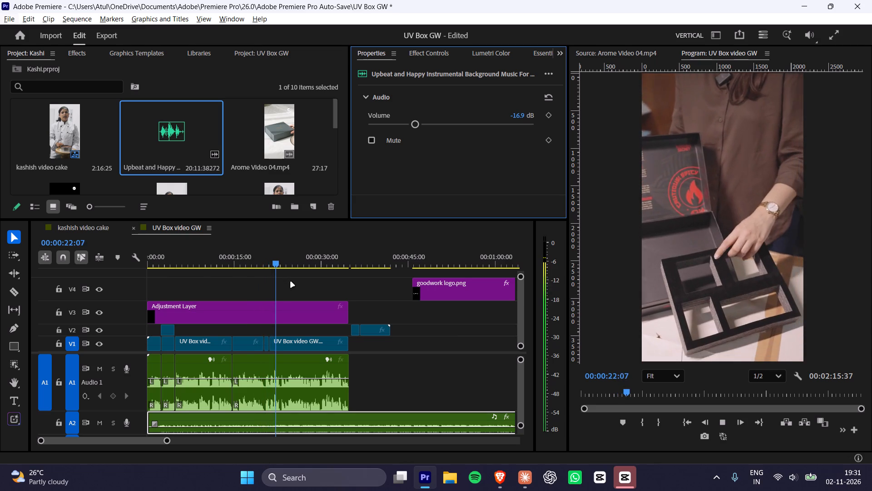
left_click_drag(409, 123, 403, 123)
Replay the opening seconds with the quieter music and return the playhead to 00:00:00:00.
left_click_drag(175, 260, 148, 264)
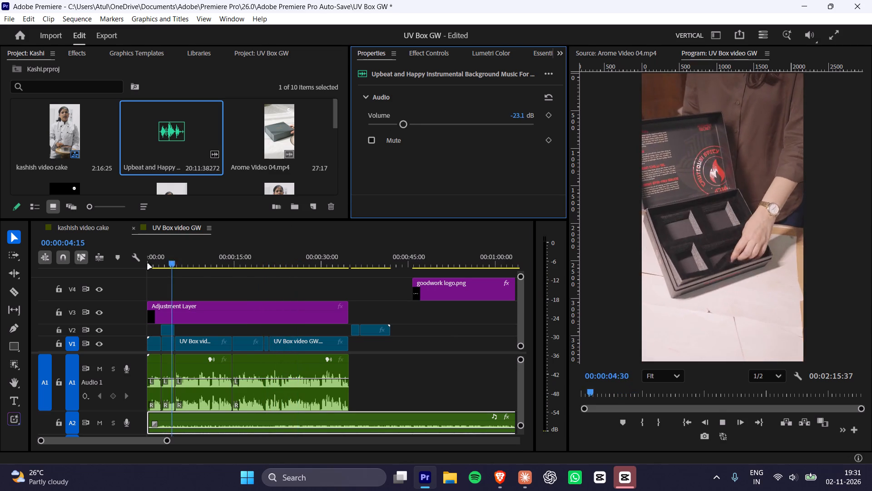
left_click_drag(148, 264, 83, 264)
key("space")
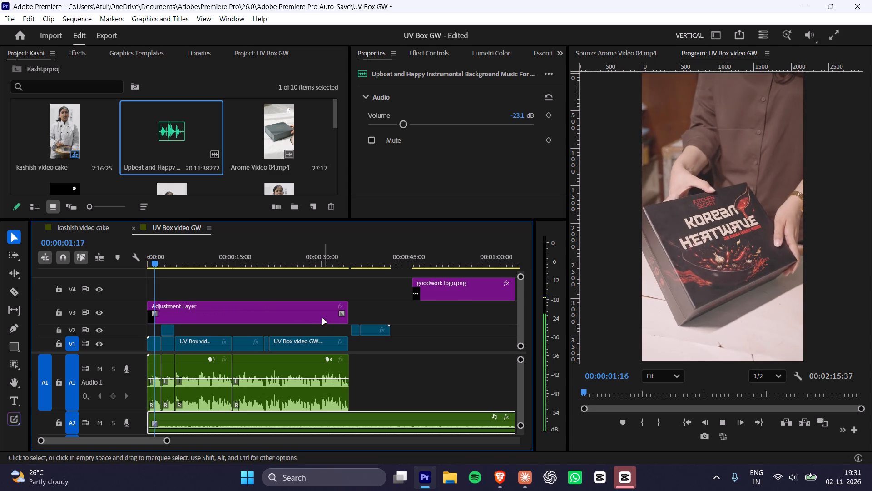
key("space")
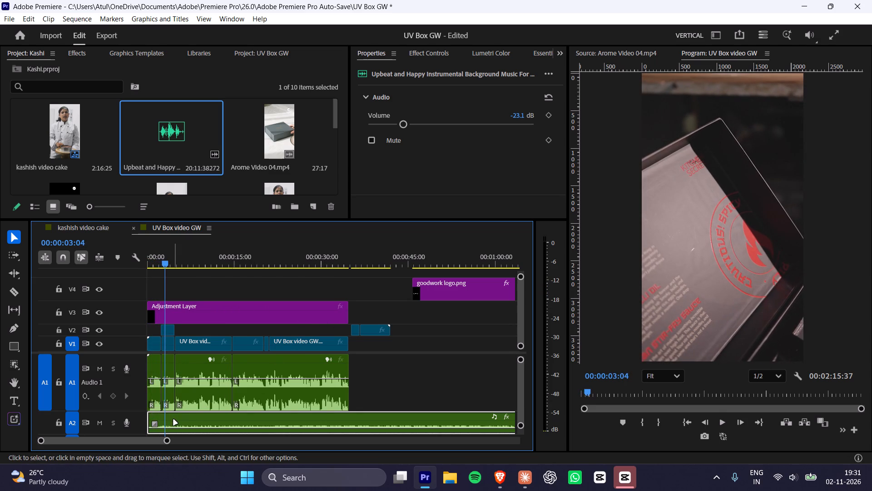
left_click(173, 420)
scroll(172, 364, "up", 18, "alt")
left_click_drag(170, 265, 164, 265)
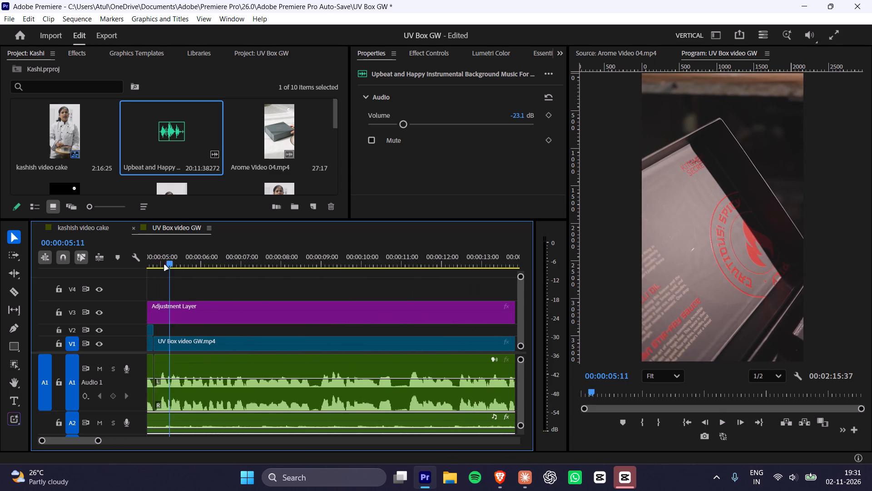
left_click_drag(164, 265, 0, 291)
scroll(213, 377, "up", 10, "alt")
left_click_drag(205, 260, 109, 277)
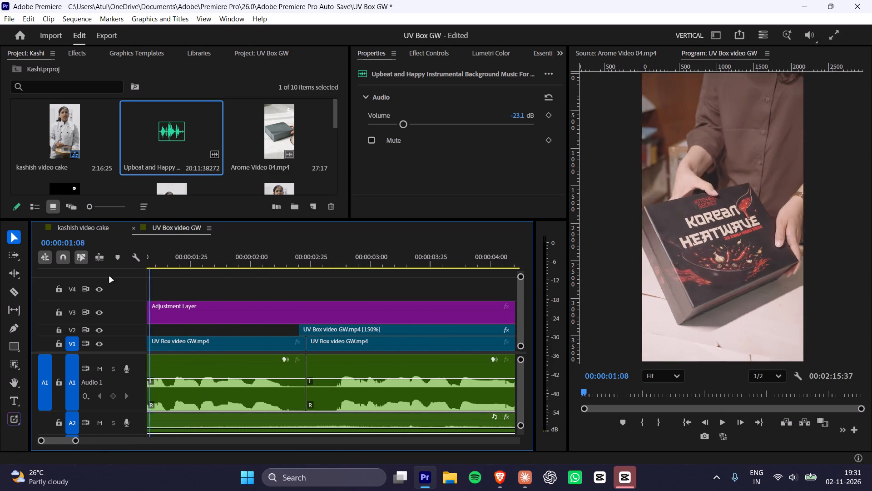
left_click_drag(109, 277, 0, 287)
scroll(273, 367, "down", 1, "alt")
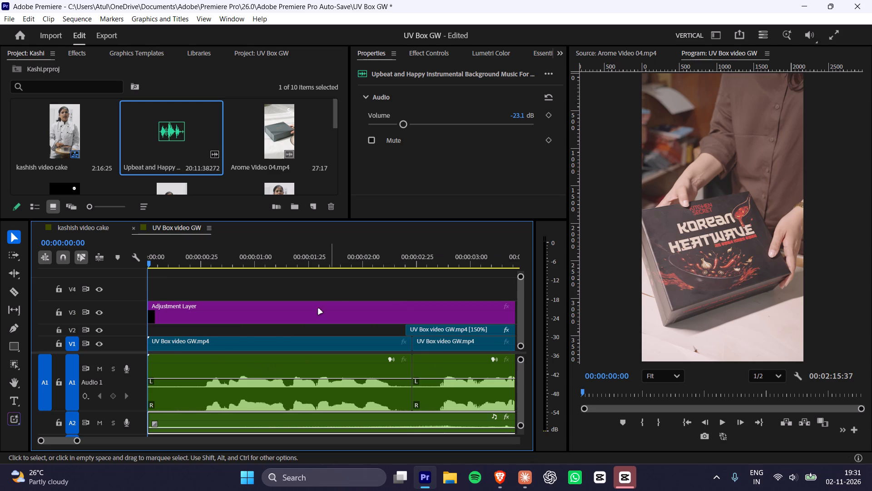
Play the first few seconds again to check how the music on A2 starts under the voice.
left_click(520, 376)
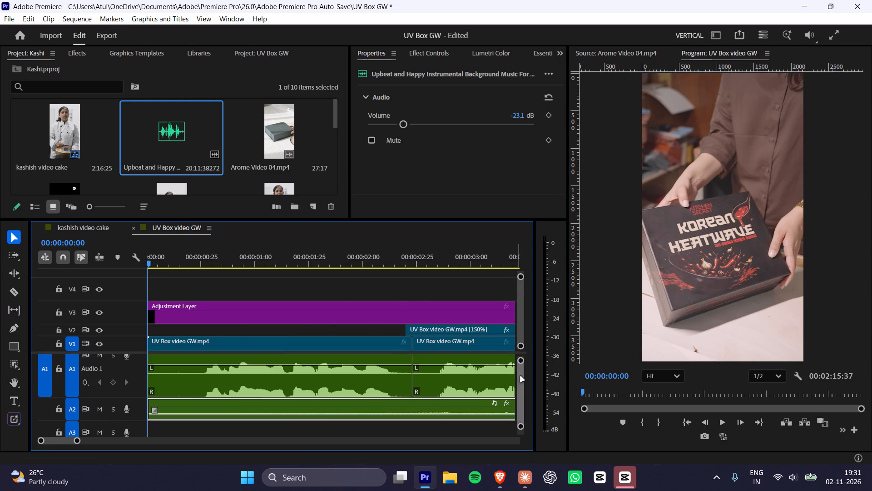
key("space")
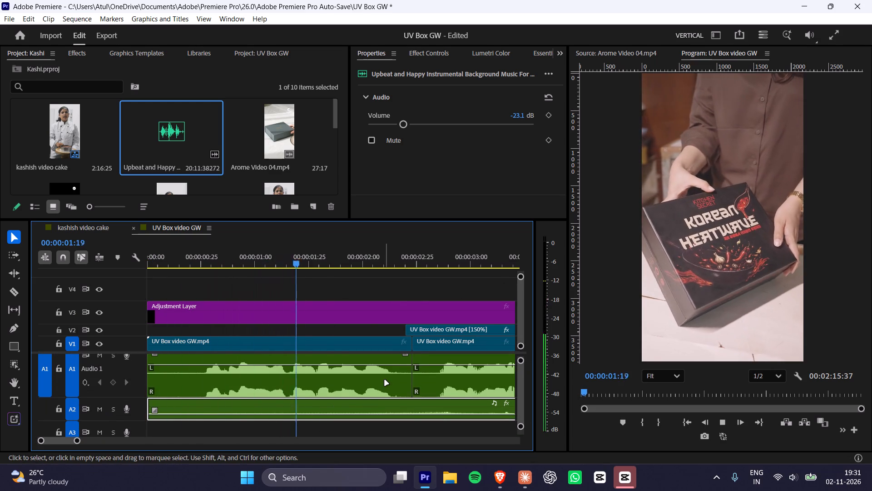
scroll(385, 380, "down", 5, "shift")
scroll(385, 380, "down", 3, "ctrl")
scroll(385, 380, "down", 3, "alt")
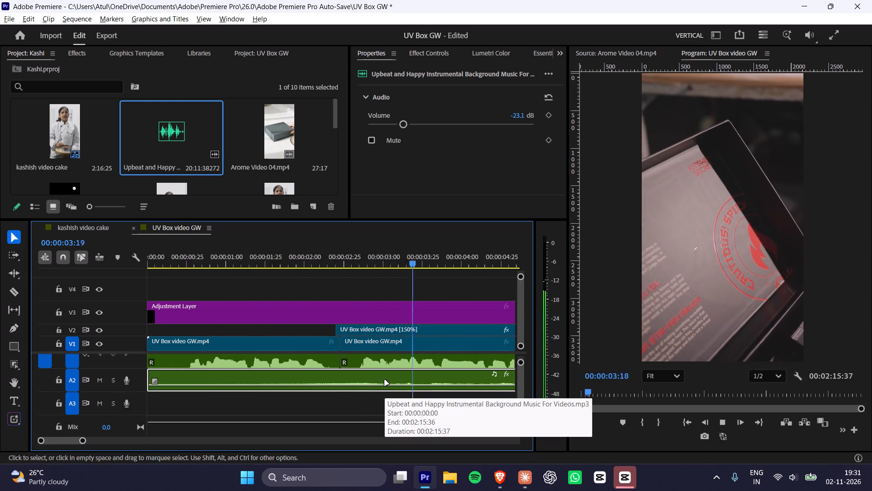
scroll(385, 380, "down", 2, "alt")
key("space")
left_click(312, 261)
key("space")
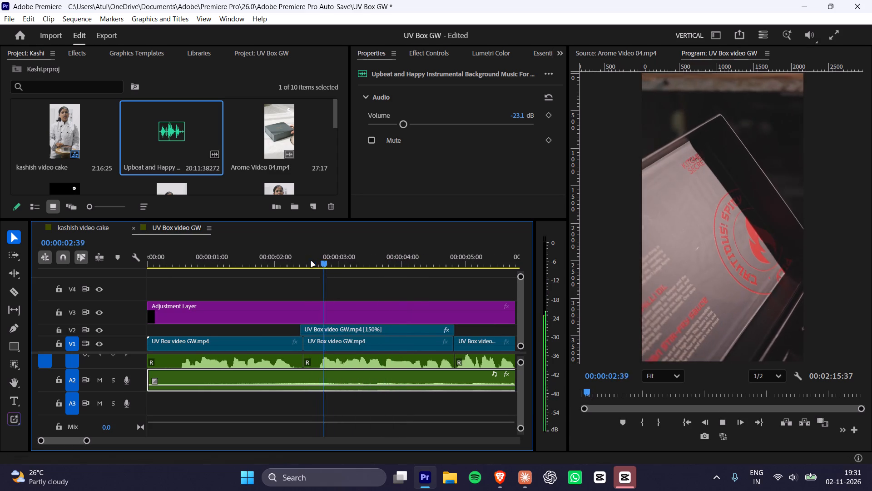
Trim the A2 music's start to just past 00:00:01:11 and move the clip back to the sequence start.
key("space")
left_click(264, 255)
left_click_drag(243, 255, 238, 255)
left_click(225, 251)
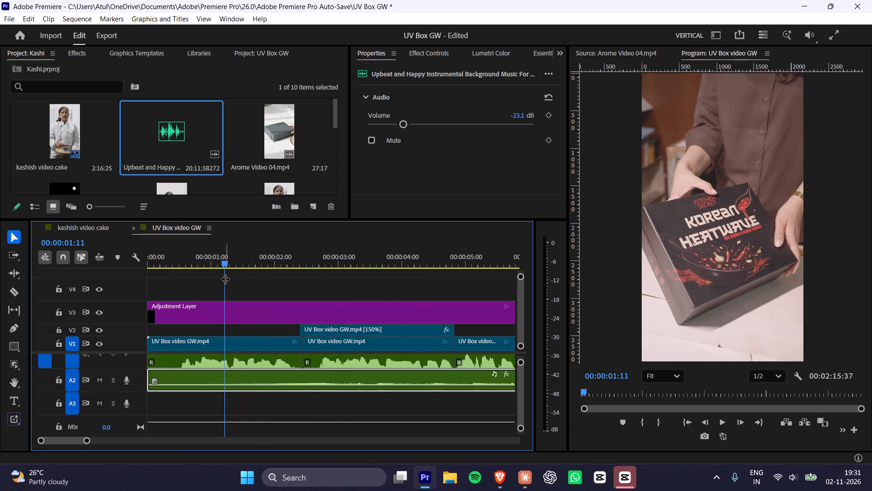
left_click(146, 375)
left_click(151, 374)
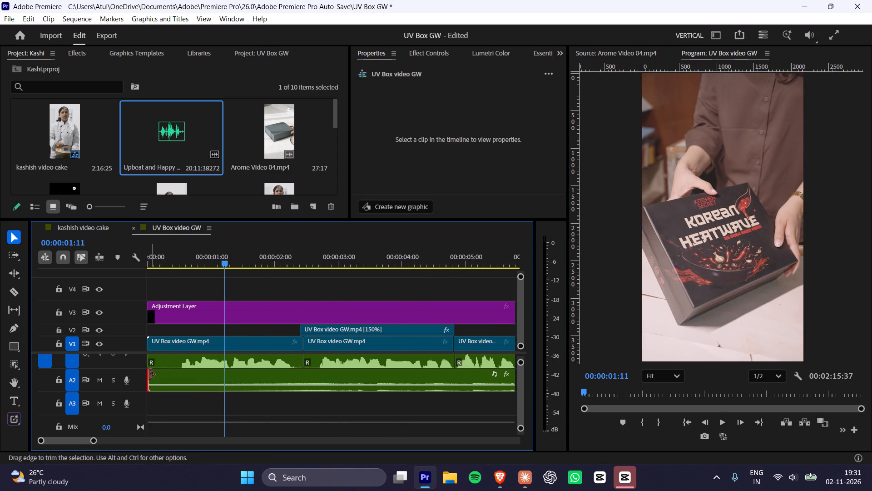
left_click_drag(149, 375, 233, 379)
right_click(200, 373)
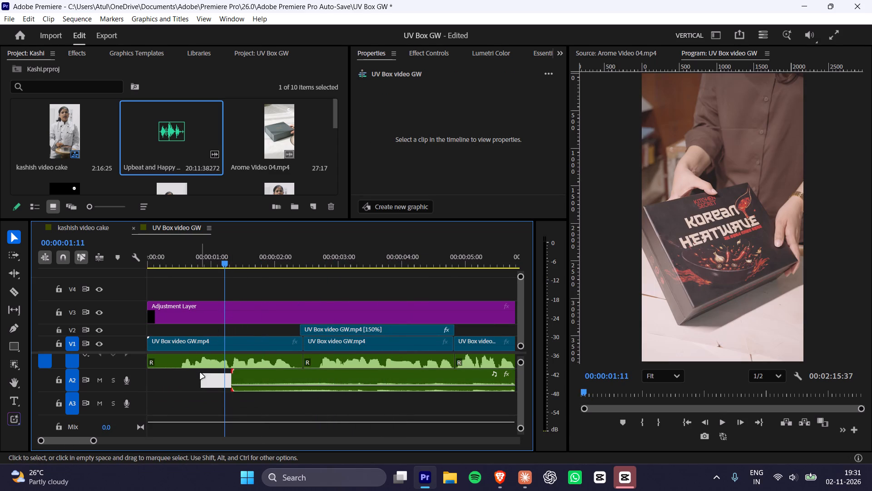
left_click(297, 382)
left_click_drag(315, 381, 221, 381)
left_click_drag(203, 260, 66, 270)
Play the opening up to about 00:00:08:42 to check the trimmed music against the voice and cuts.
key("space")
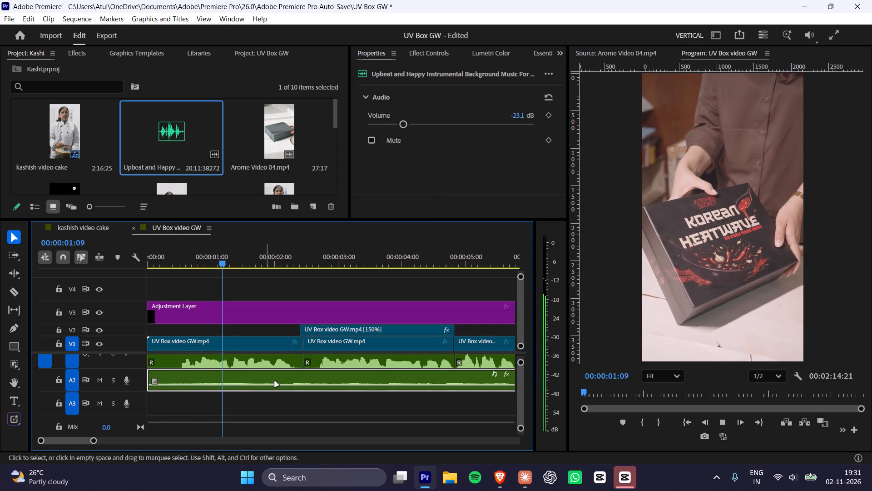
scroll(275, 381, "down", 18, "alt")
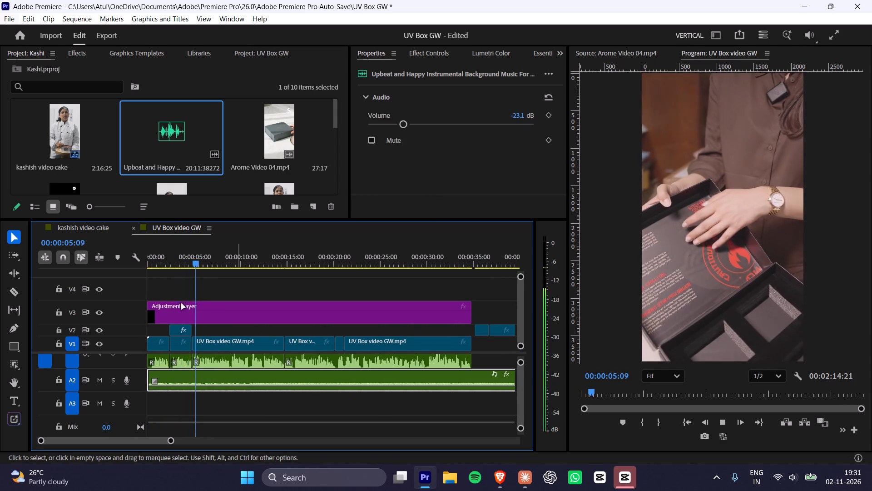
left_click(162, 259)
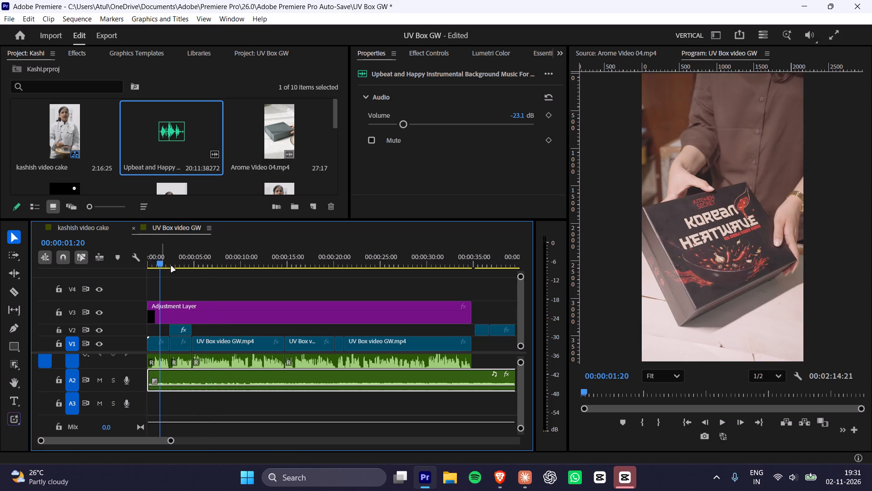
key("space")
left_click(186, 257)
key("space")
key("space")
key("space")
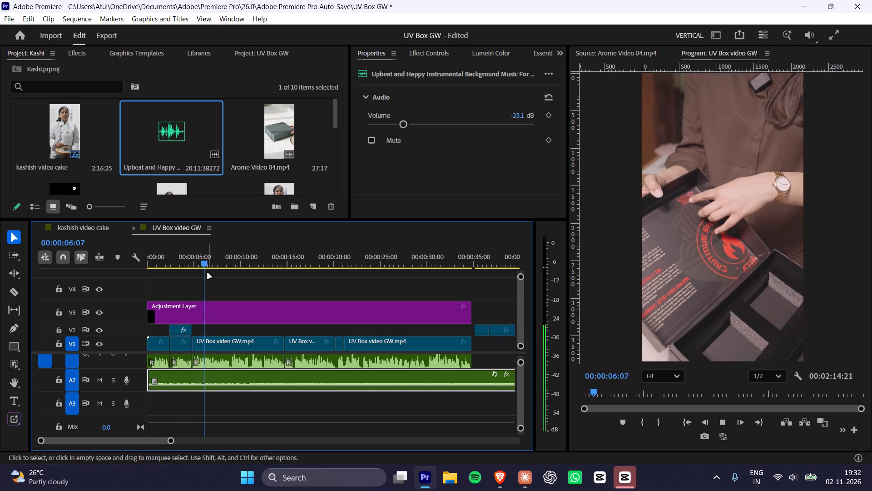
scroll(208, 274, "up", 13, "alt")
scroll(221, 310, "down", 5, "alt")
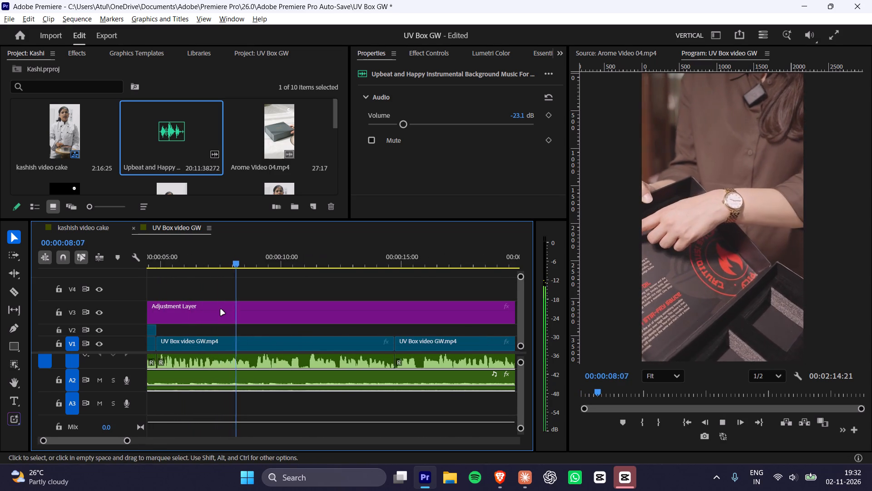
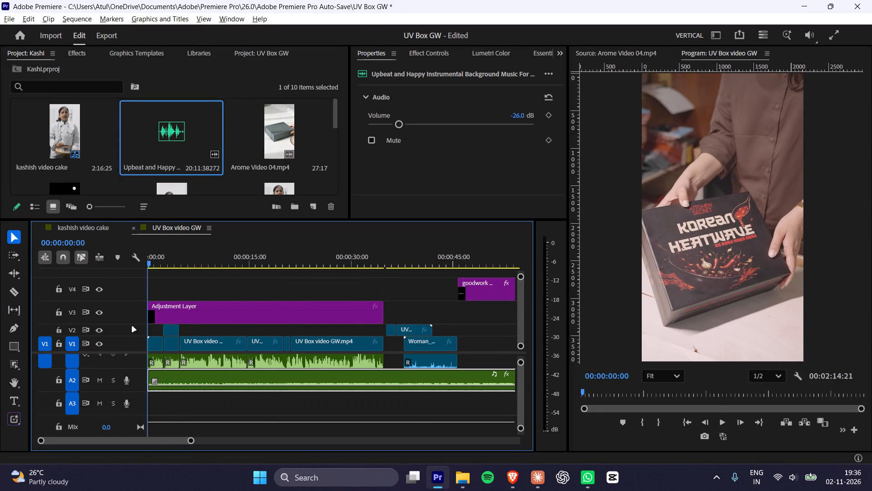
Cut the A2 background music at 00:00:02:10 and delete the portion before the cut.
scroll(172, 372, "up", 8, "alt")
left_click_drag(173, 381, 75, 383)
left_click_drag(170, 255, 0, 303)
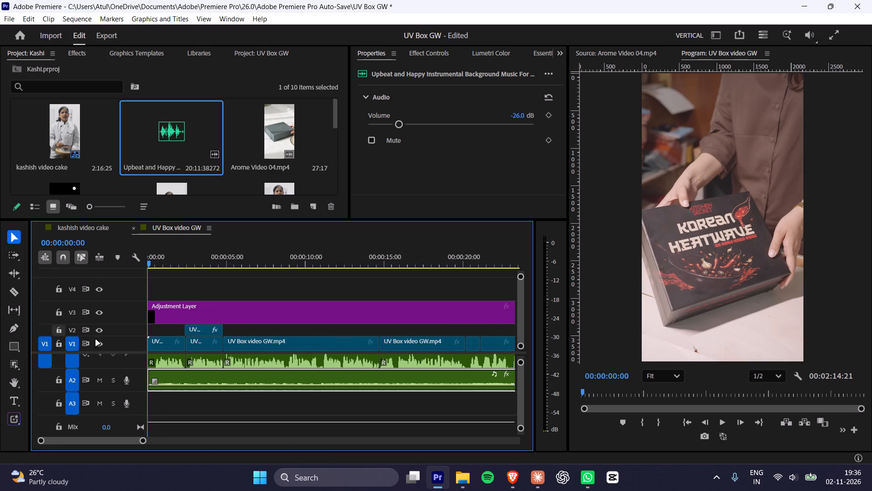
left_click(178, 254)
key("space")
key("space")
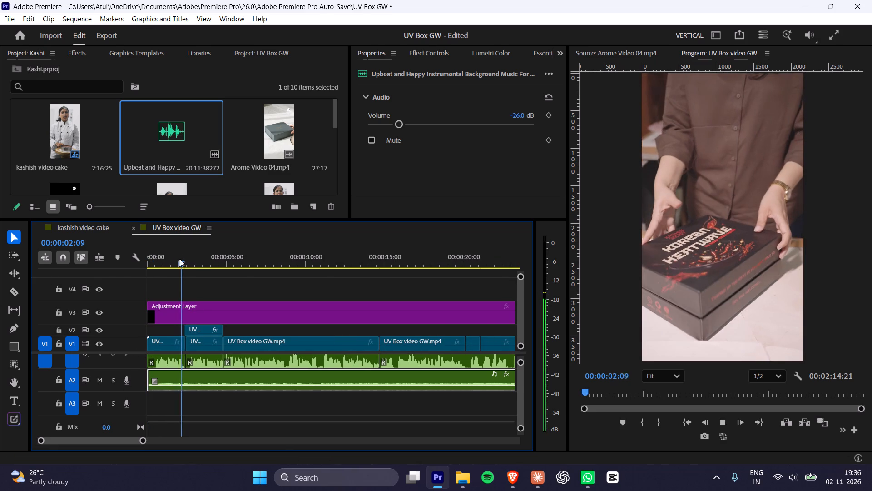
left_click_drag(172, 247, 183, 247)
left_click(213, 381)
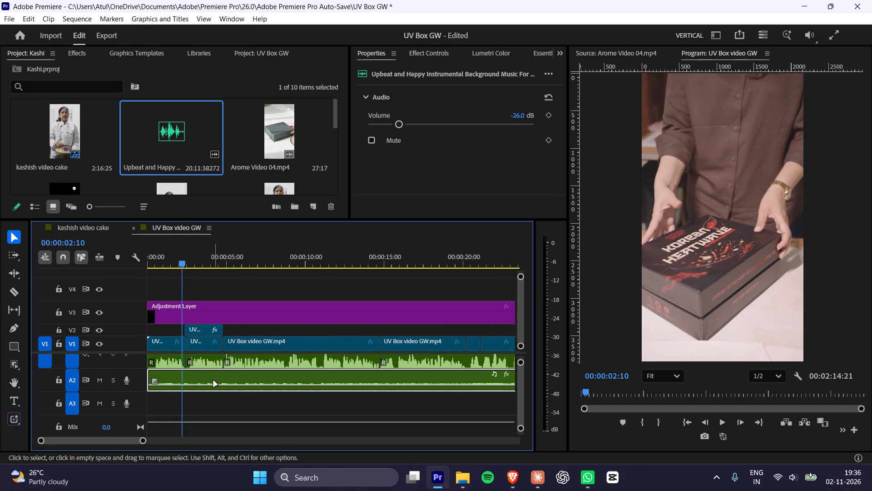
key("ctrl+b")
key("ctrl+k")
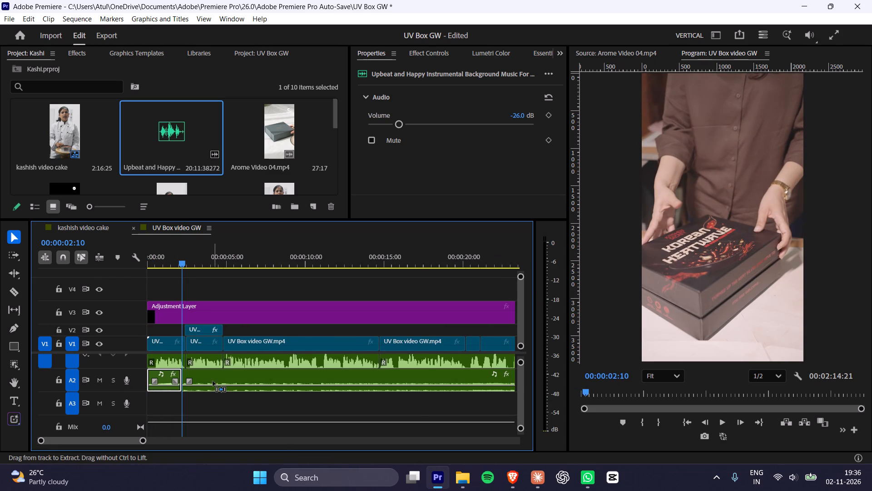
key("Delete")
Move the remaining A2 background music to the start of the sequence at 00:00:00:00.
left_click_drag(213, 375, 68, 377)
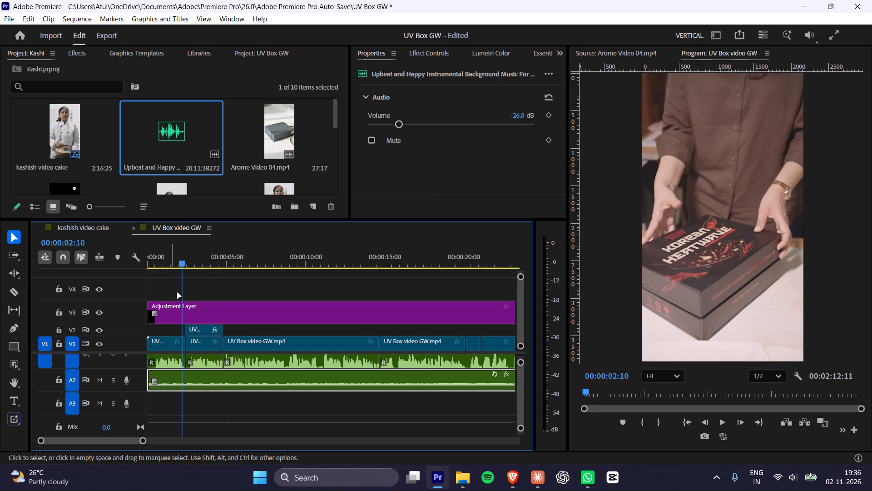
Play the sequence from its start, then undo the last changes made to the A2 background music.
left_click_drag(171, 263, 79, 270)
key("space")
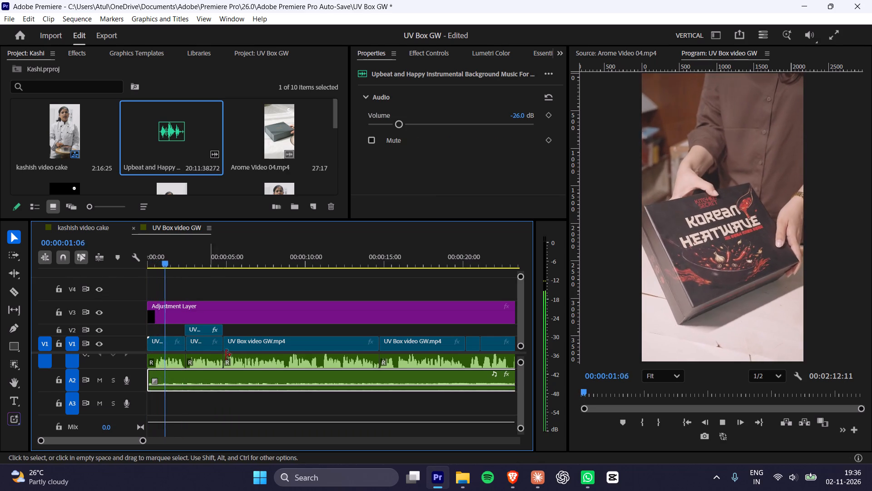
scroll(266, 370, "down", 8, "alt")
left_click(210, 373)
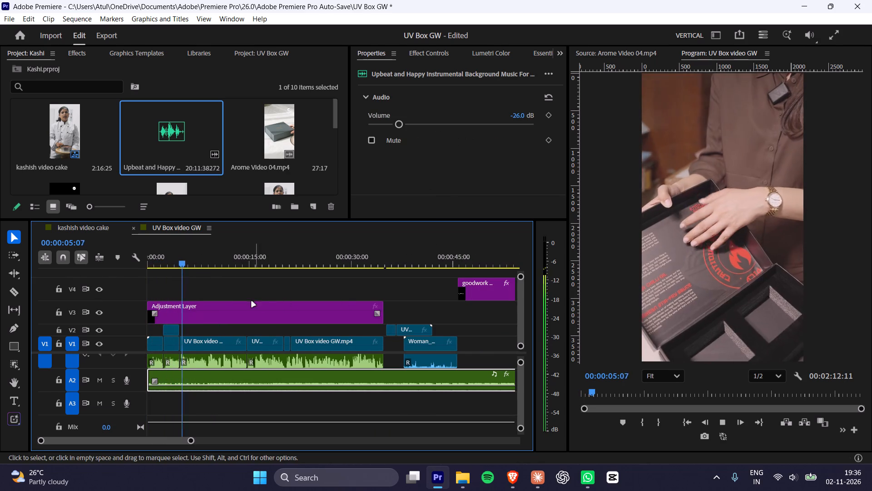
key("ctrl+z")
key("ctrl+z")
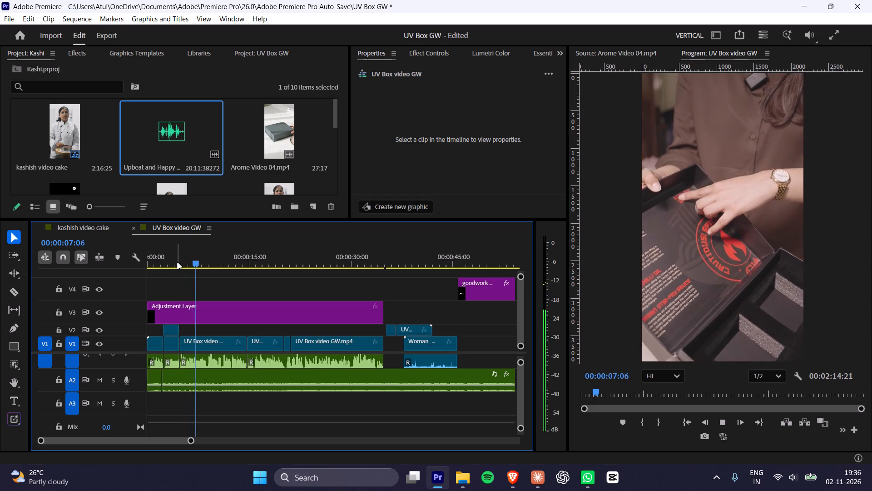
key("ctrl+z")
Play the sequence from its start to about 00:00:17 to check the music level and the box-insert footage.
left_click_drag(178, 263, 104, 272)
key("space")
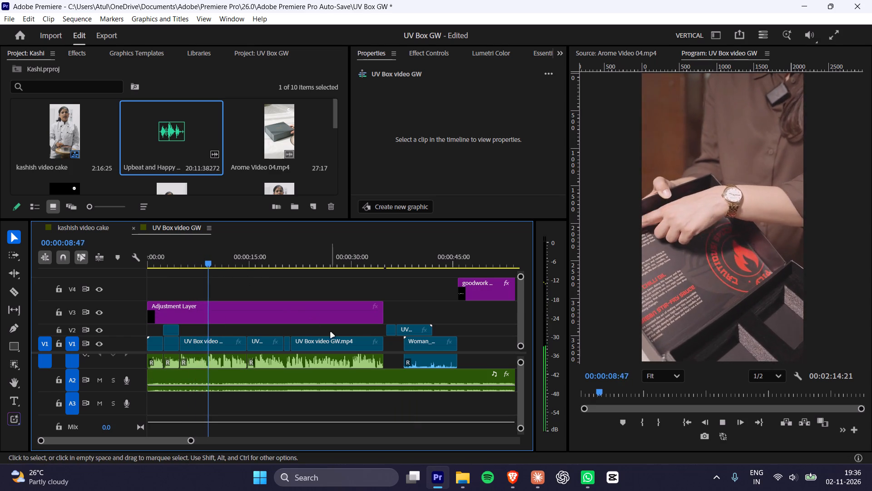
scroll(243, 329, "up", 4, "alt")
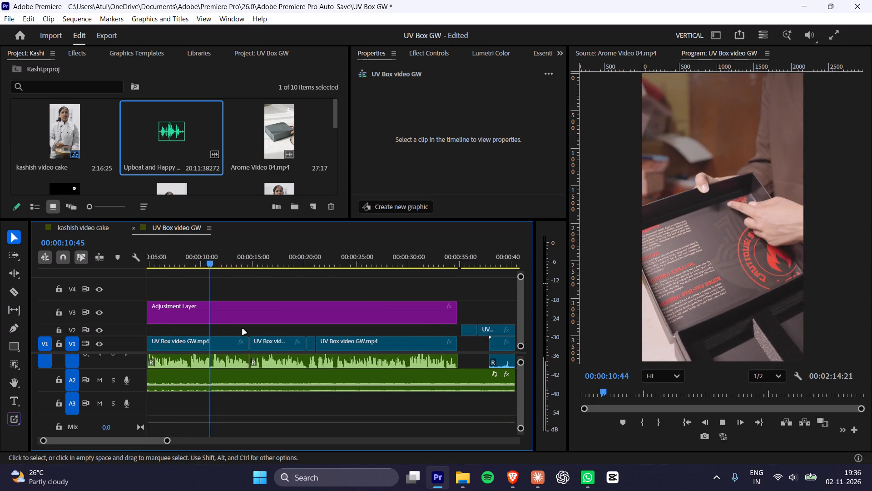
scroll(243, 329, "up", 3, "alt")
key("space")
key("alt+Tab")
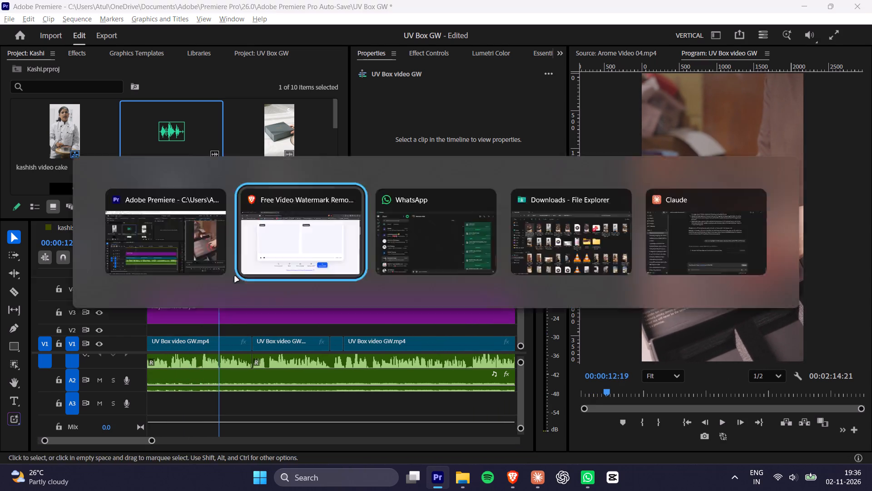
key("alt+Tab")
key("space")
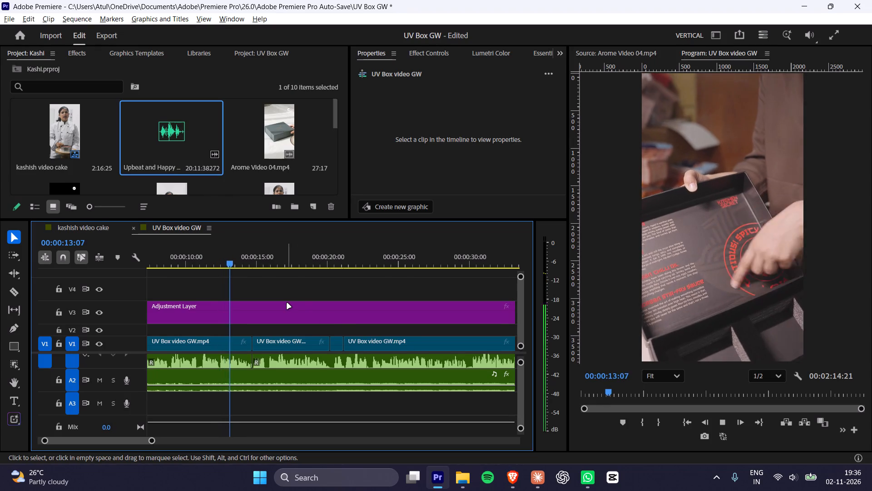
key("space")
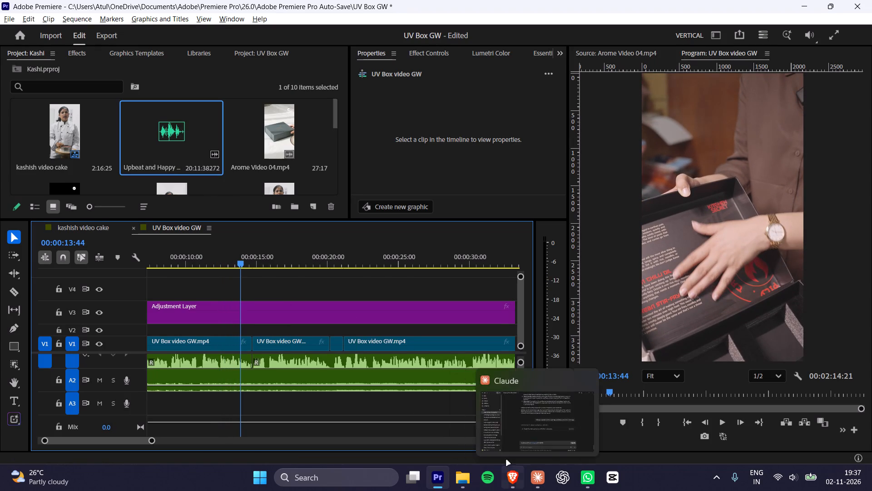
key("space")
scroll(322, 337, "down", 10, "alt")
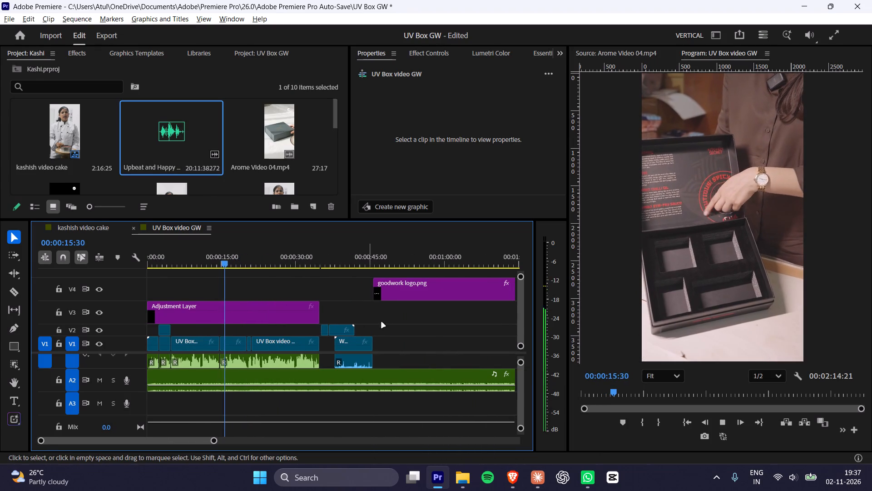
key("space")
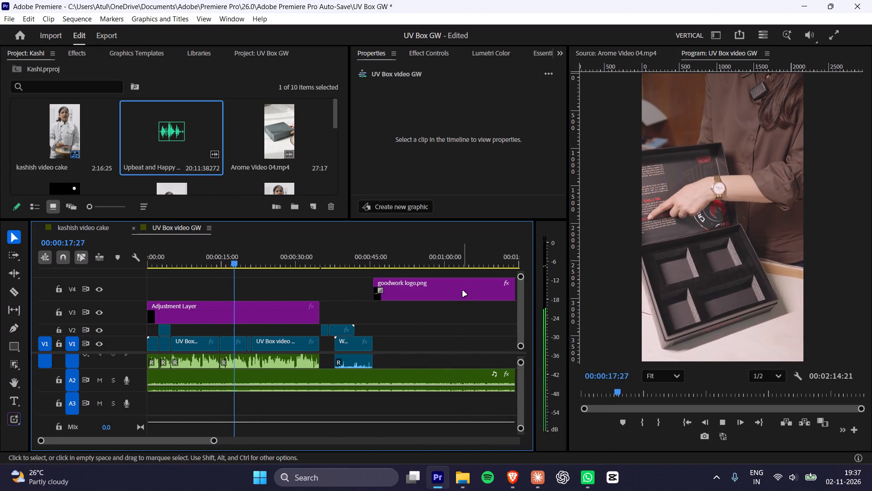
key("alt+Tab")
key("alt+Tab")
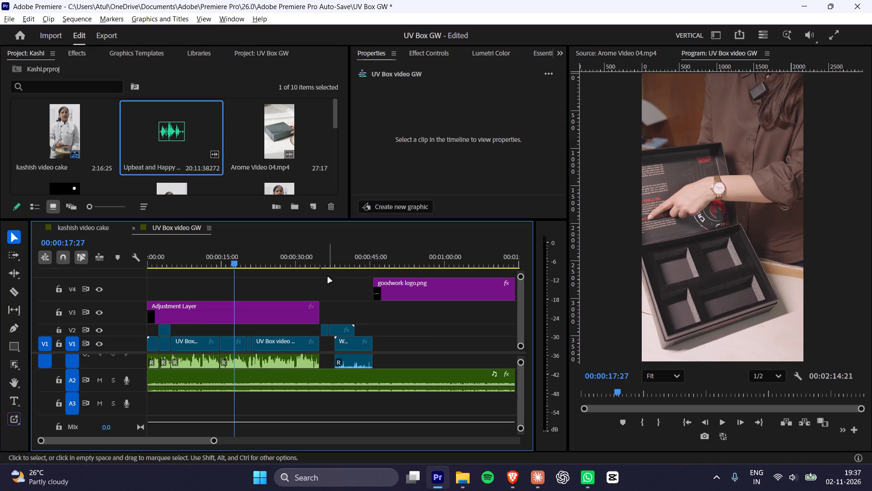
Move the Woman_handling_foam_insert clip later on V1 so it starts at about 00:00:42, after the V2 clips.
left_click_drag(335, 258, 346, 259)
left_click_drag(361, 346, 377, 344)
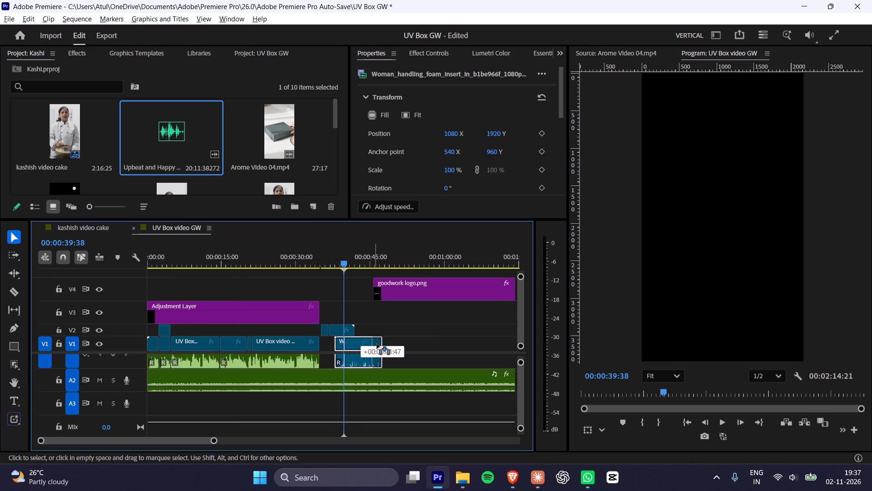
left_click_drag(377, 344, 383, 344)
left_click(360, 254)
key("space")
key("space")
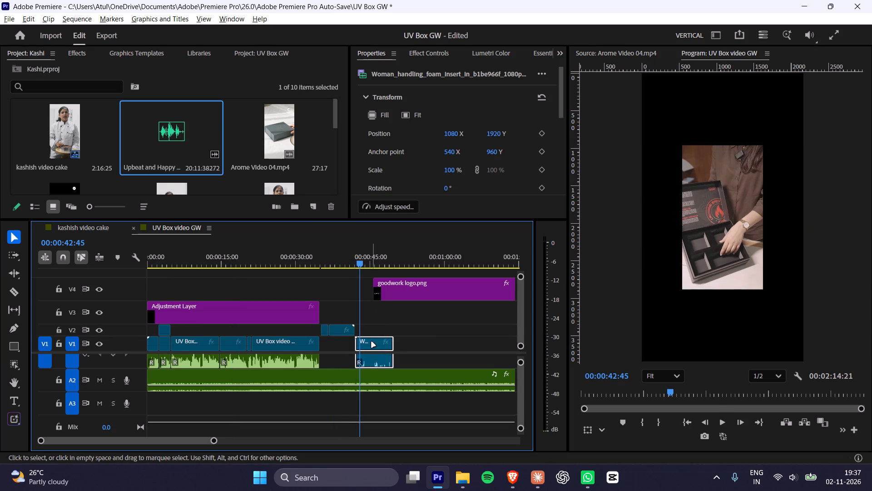
Unlink the Woman_handling_foam_insert clip's audio from its video and fit the video to the frame.
left_click(376, 358)
right_click(372, 340)
left_click(406, 210)
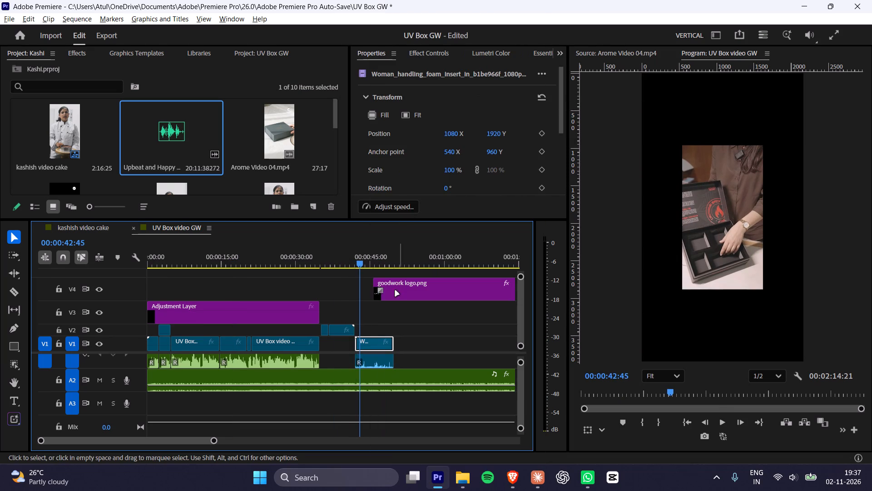
left_click(373, 344)
left_click(405, 118)
Delete the foam insert clip's unlinked audio and briefly play the remaining video.
left_click(380, 361)
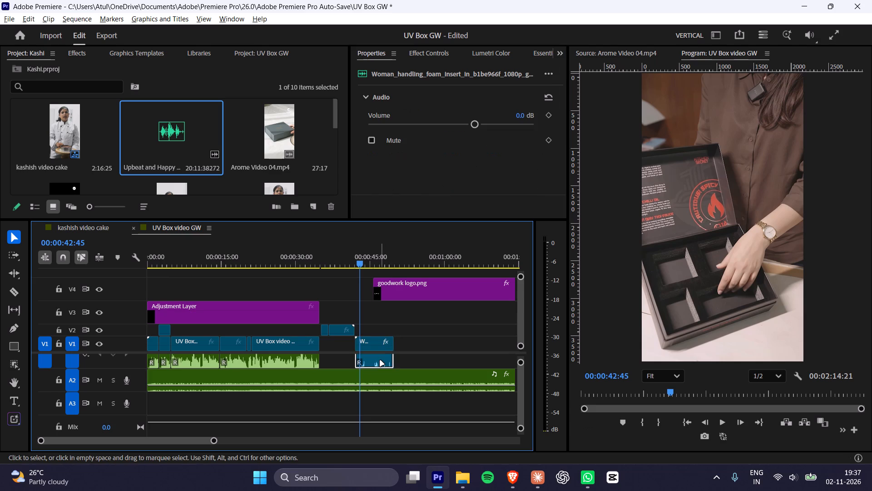
key("Delete")
key("space")
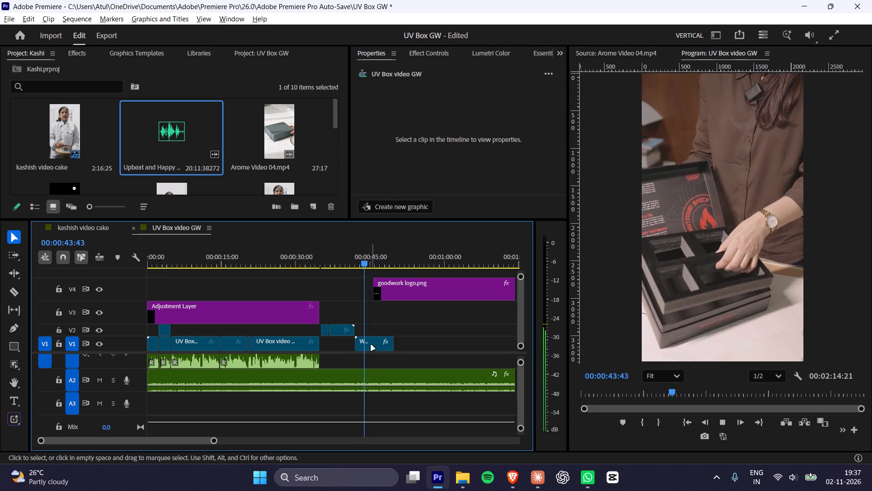
key("space")
Move the foam insert clip to V2 over the main footage, with its start at 00:00:19:46.
left_click_drag(377, 343, 195, 327)
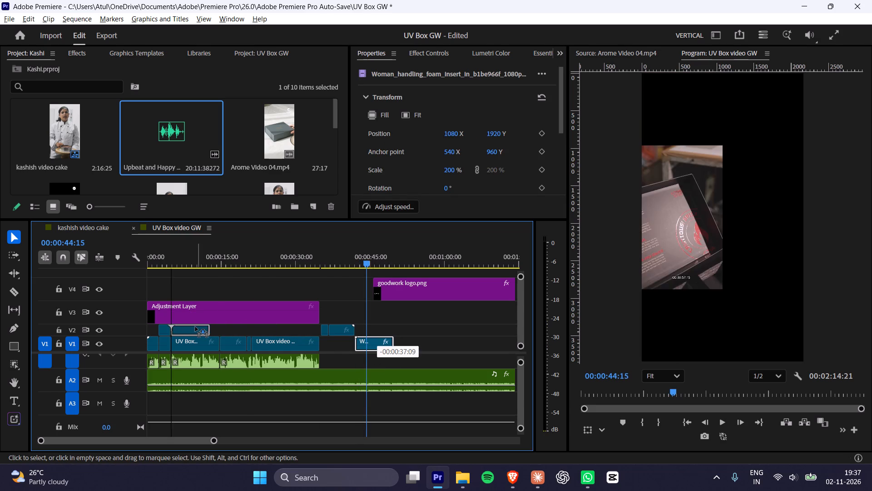
left_click_drag(195, 327, 228, 326)
left_click(181, 258)
key("space")
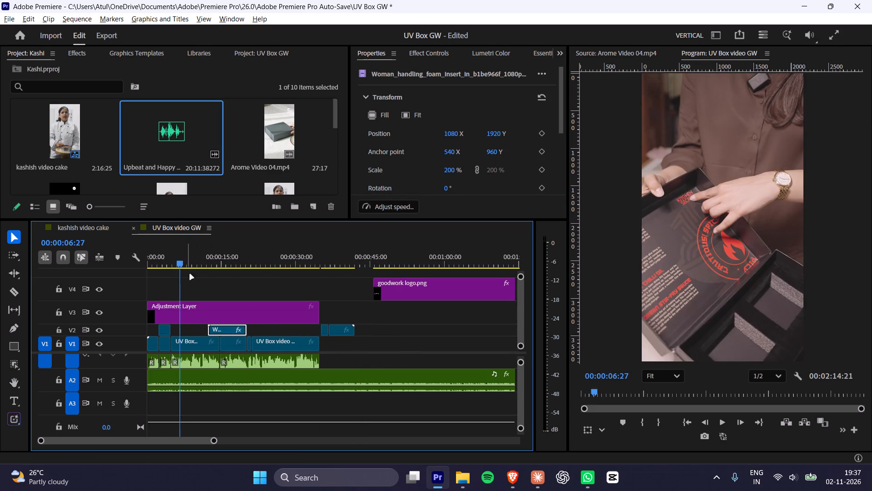
scroll(247, 340, "up", 10, "alt")
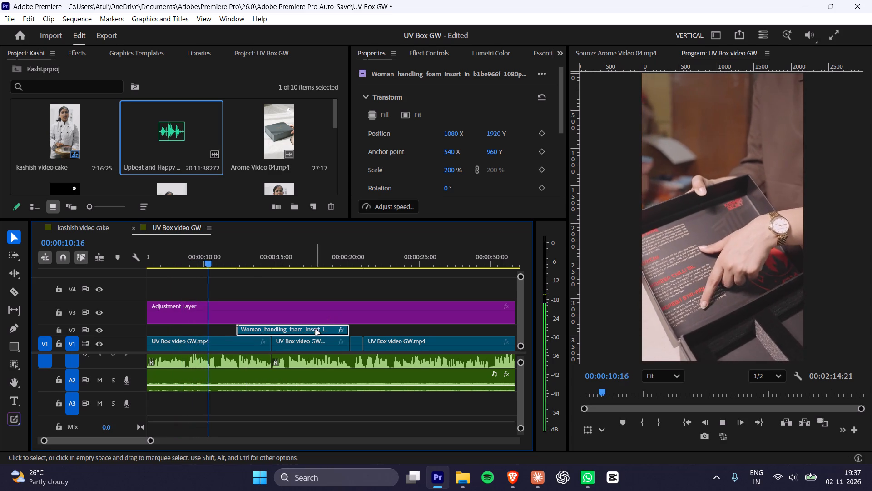
left_click_drag(310, 330, 468, 325)
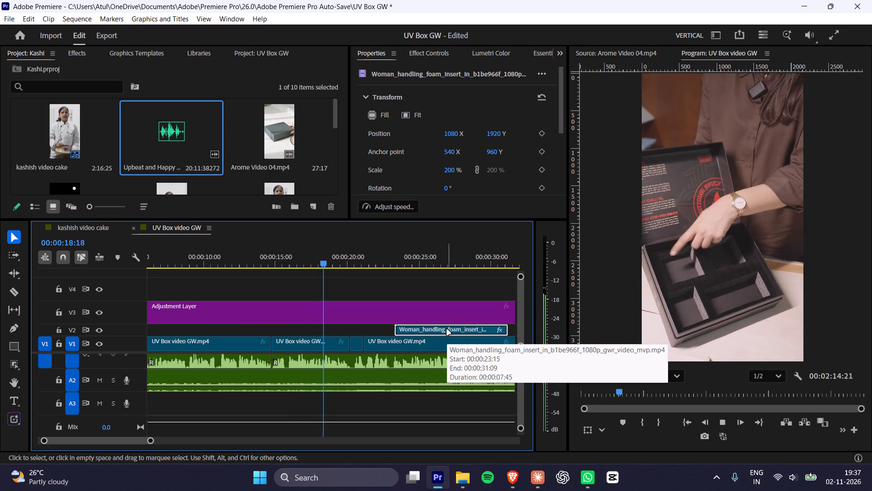
key("space")
key("space")
key("space")
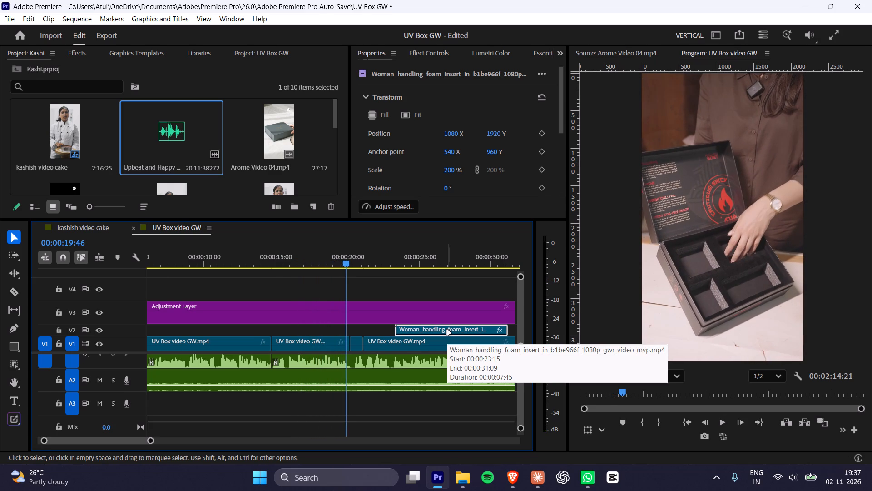
left_click_drag(447, 330, 397, 334)
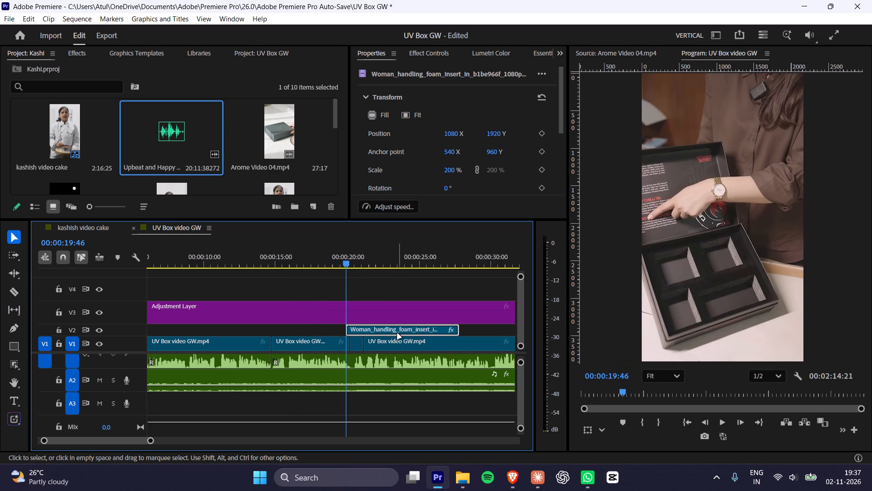
Trim the start of the V2 foam insert clip and shift it back to begin at the V1 cut just after 00:00:20.
key("space")
key("space")
key("space")
key("space")
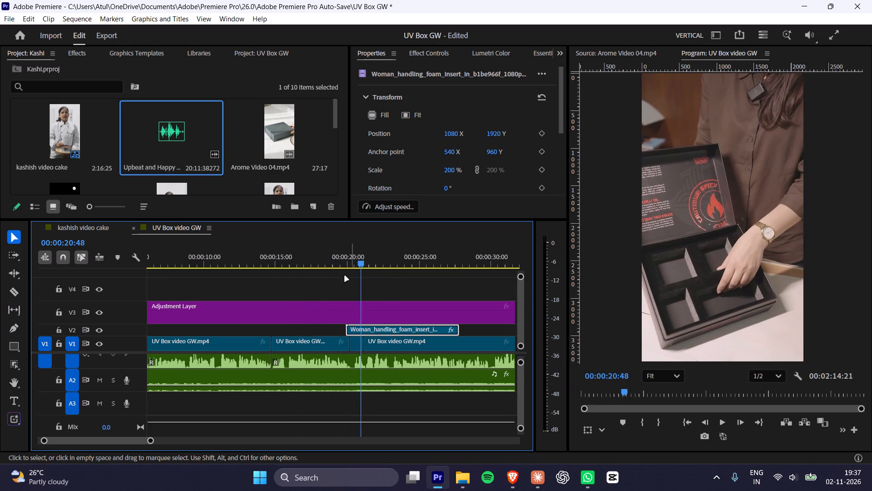
left_click(335, 248)
key("space")
key("space")
key("space")
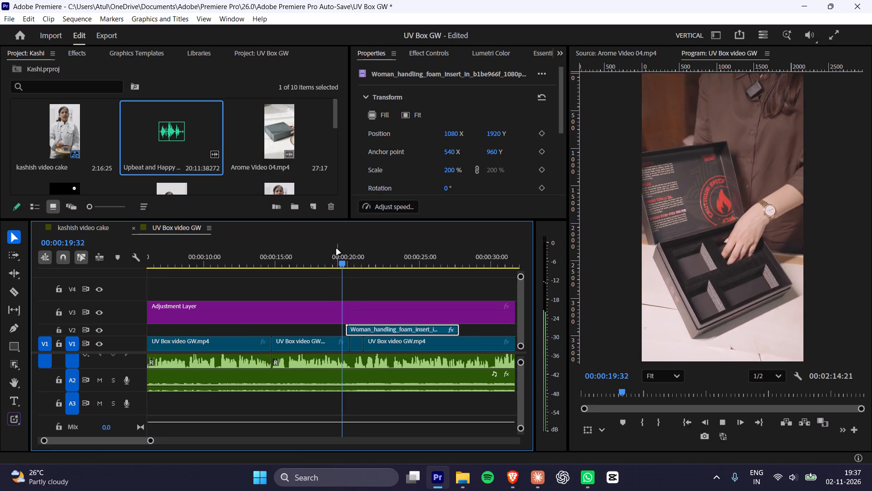
key("space")
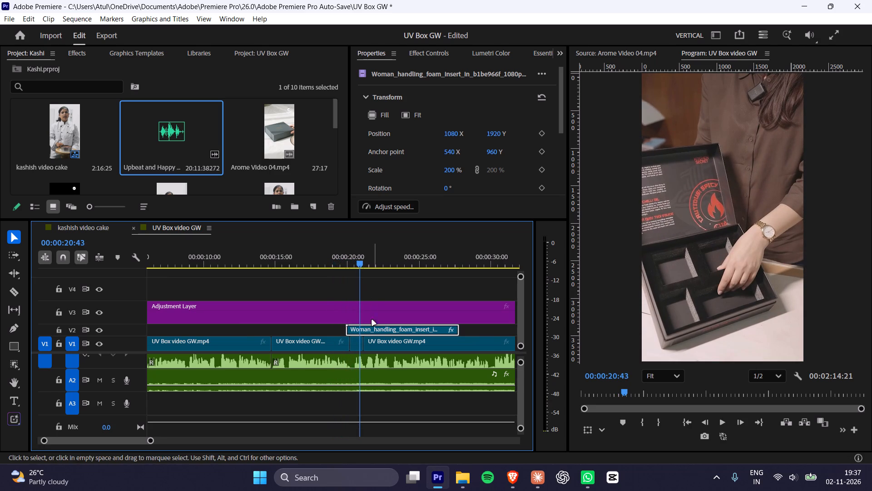
left_click_drag(348, 332, 357, 330)
left_click_drag(372, 330, 363, 331)
Play from about 00:00:19 to 00:00:28 to check the V2 foam insert clip's timing against the voiceover.
left_click(328, 257)
key("space")
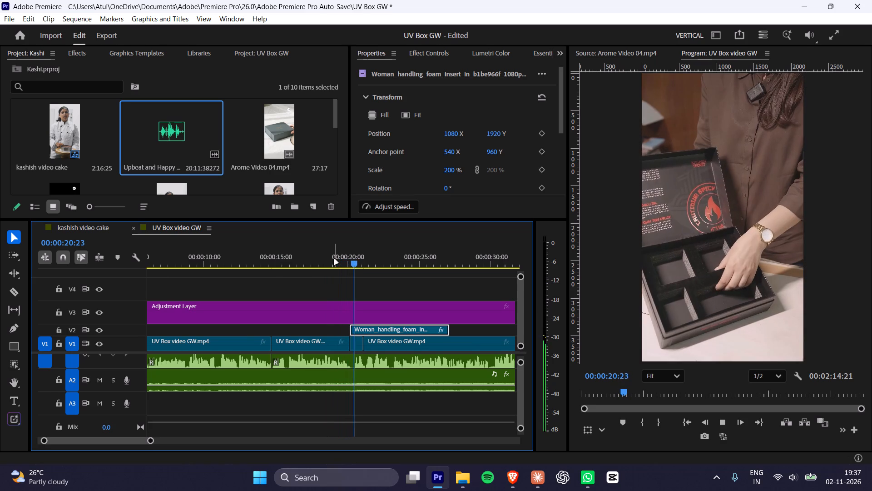
key("space")
key("space")
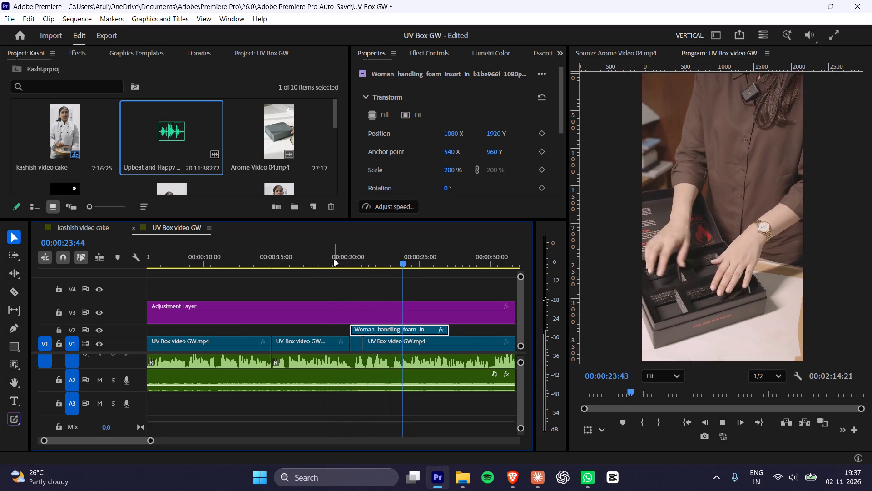
key("space")
key("space")
key("space")
key("space")
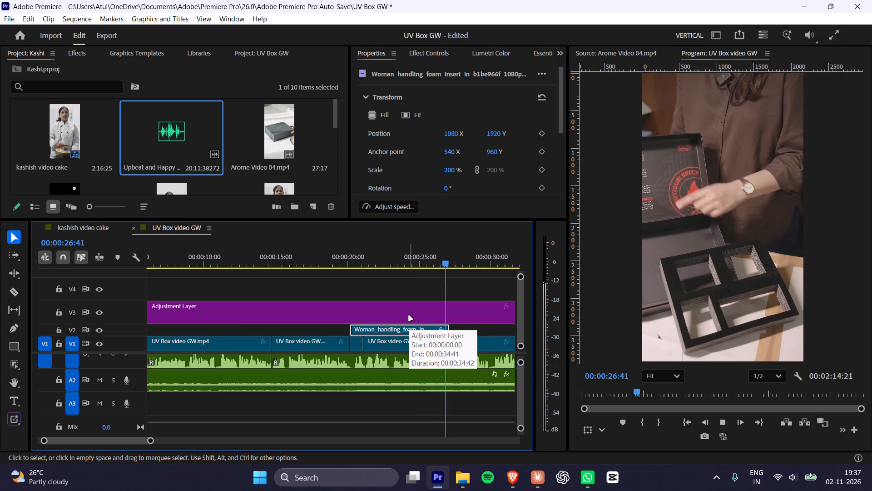
key("space")
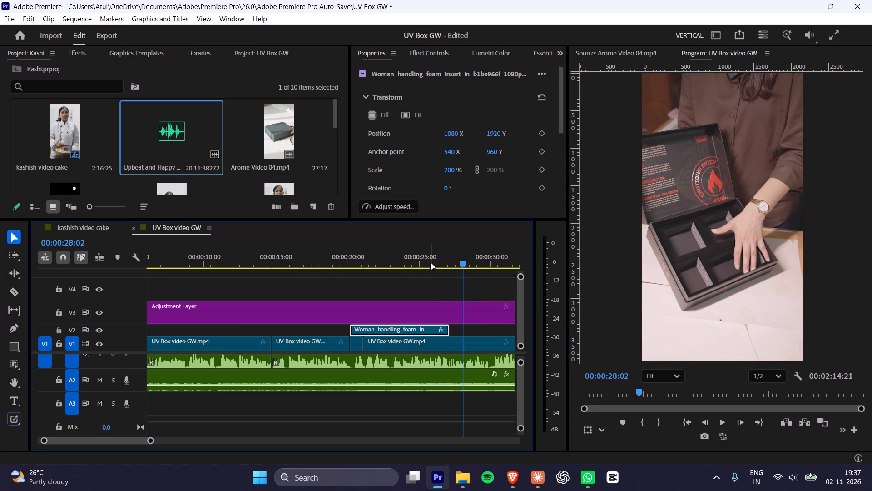
left_click(430, 262)
key("space")
key("space")
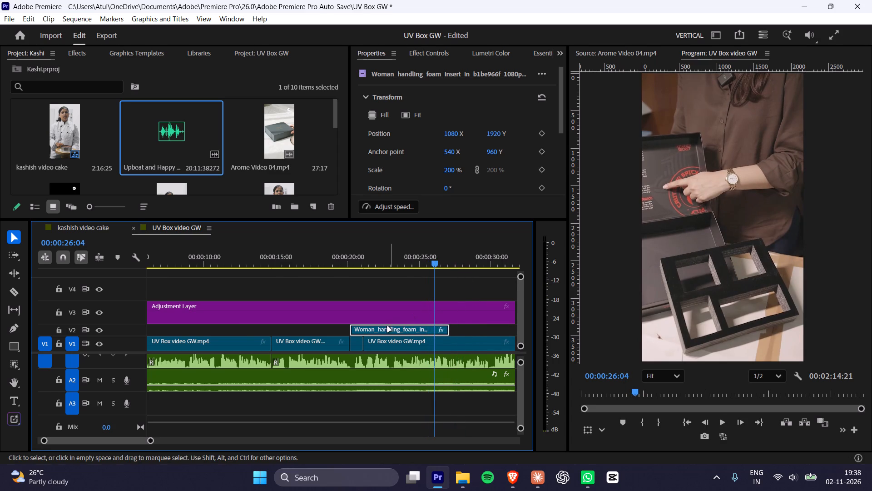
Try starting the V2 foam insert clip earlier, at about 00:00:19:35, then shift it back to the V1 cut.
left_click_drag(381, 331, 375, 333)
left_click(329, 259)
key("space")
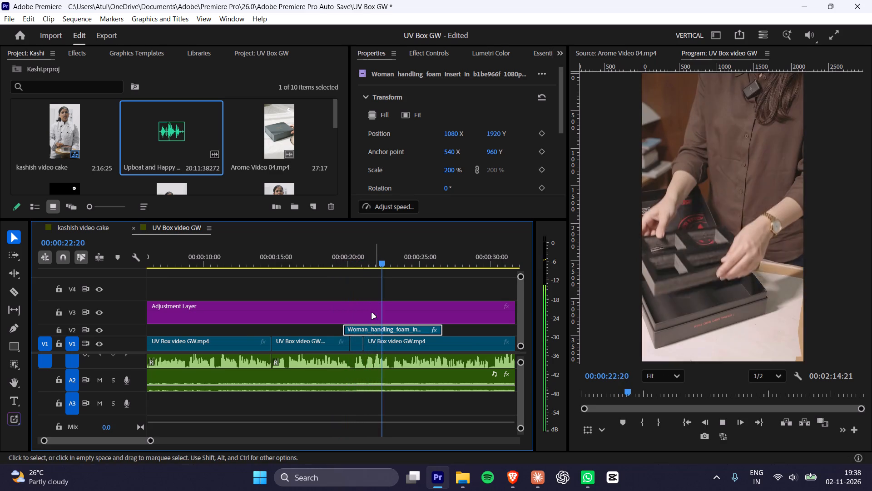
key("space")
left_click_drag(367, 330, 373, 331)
Play the V2 foam insert clip between about 00:00:19:30 and 00:00:26 to examine where its shots change against the voiceover.
left_click(341, 254)
key("space")
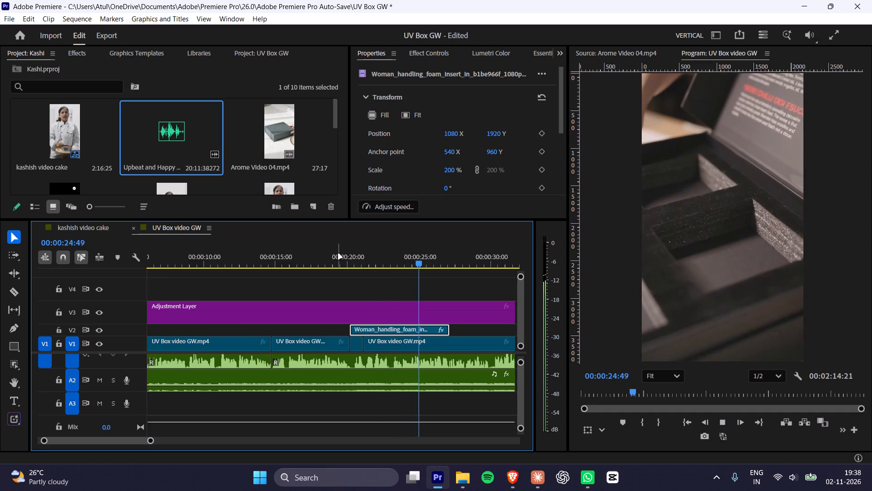
key("space")
key("space")
key("space")
key("space")
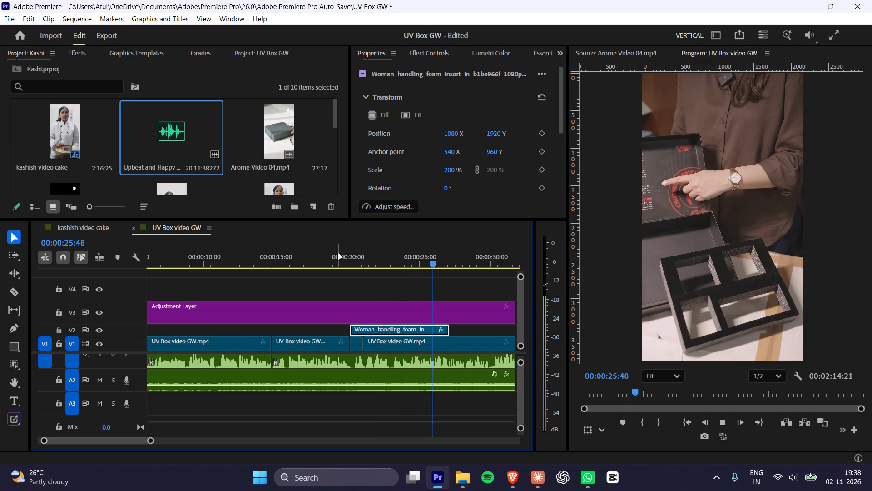
key("space")
left_click(366, 253)
key("space")
scroll(409, 301, "up", 6, "alt")
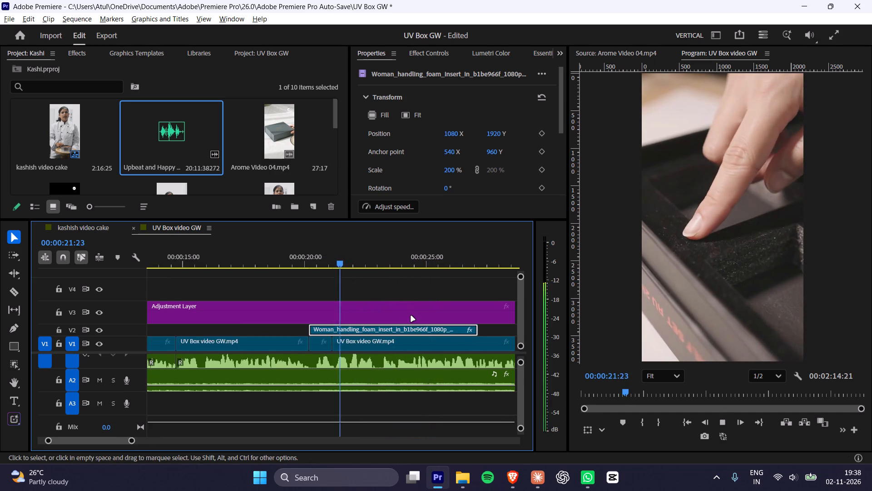
scroll(411, 316, "up", 2, "alt")
key("space")
key("space")
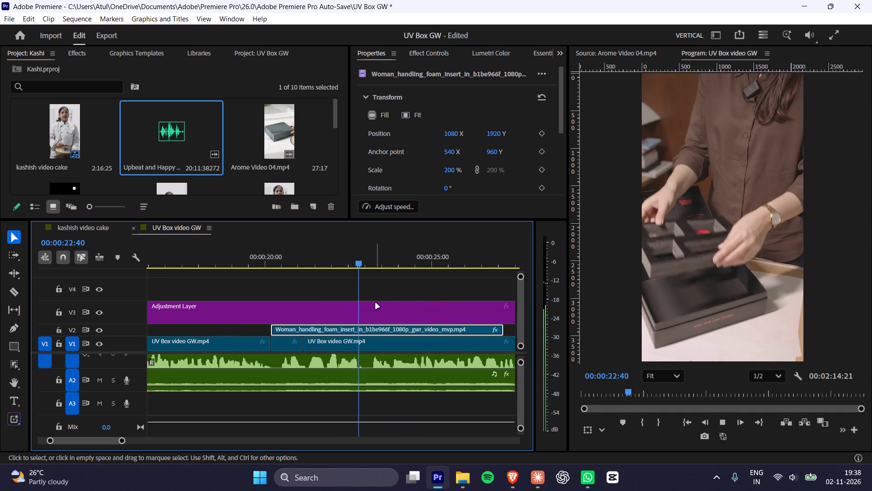
key("space")
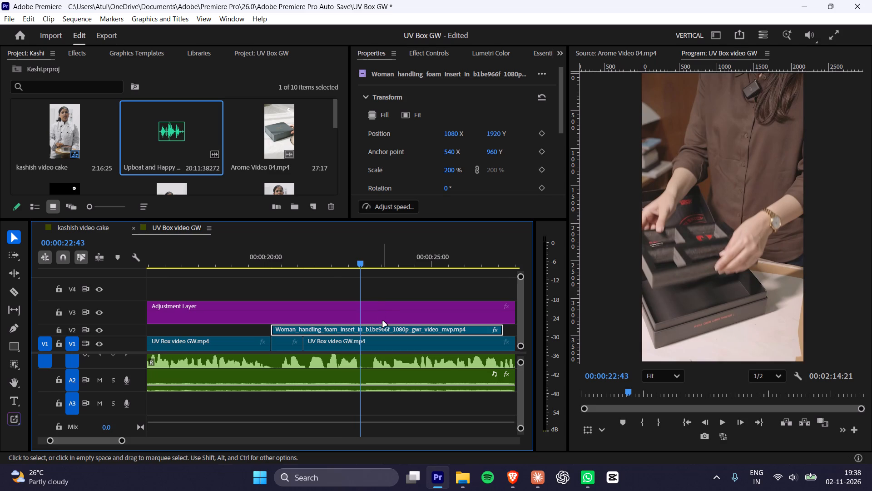
key("space")
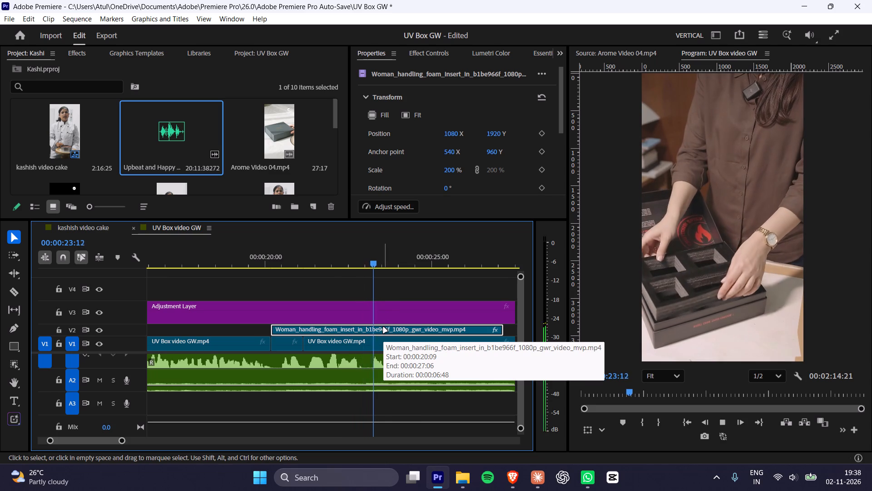
key("space")
key("space")
key("space")
key("space")
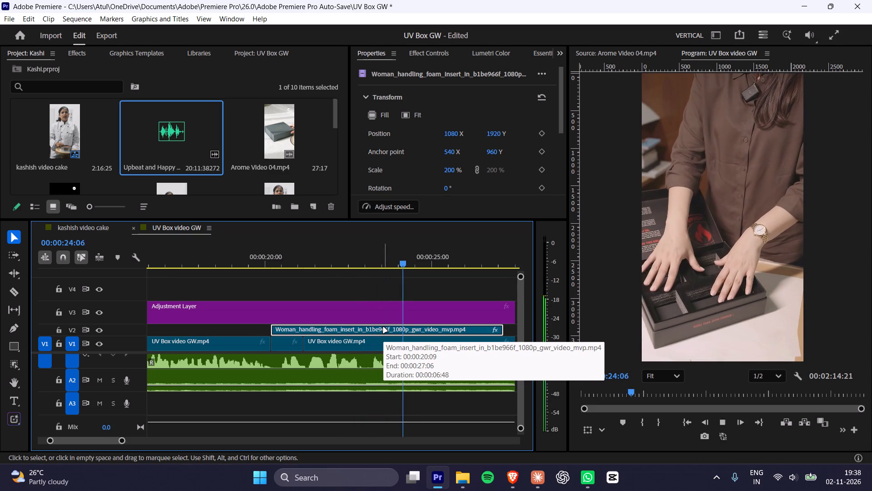
key("space")
key("space")
key("space")
key("space")
key("space")
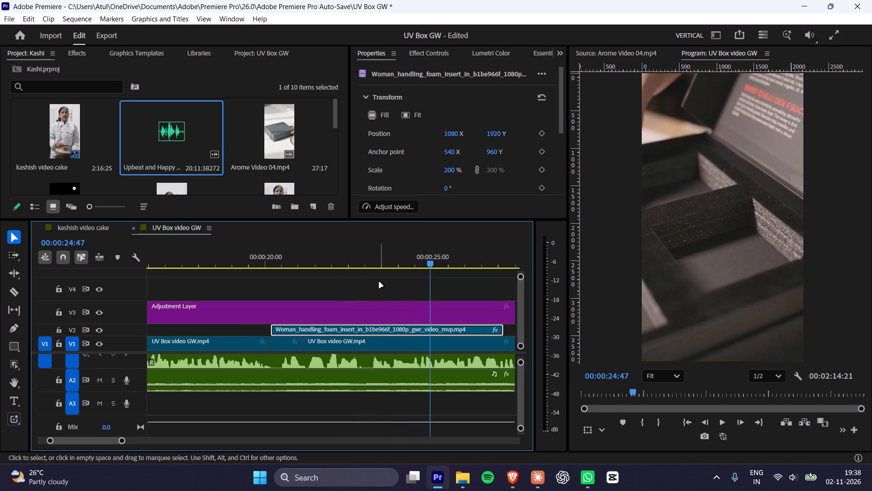
Split the V2 foam insert clip at 00:00:23:24, while the hands are lifting the foam insert.
left_click(360, 266)
key("space")
key("space")
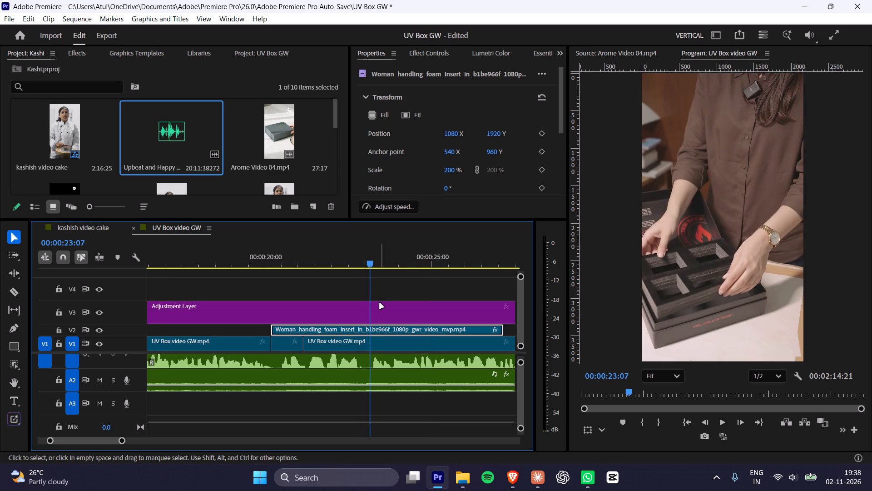
key("space")
key("space")
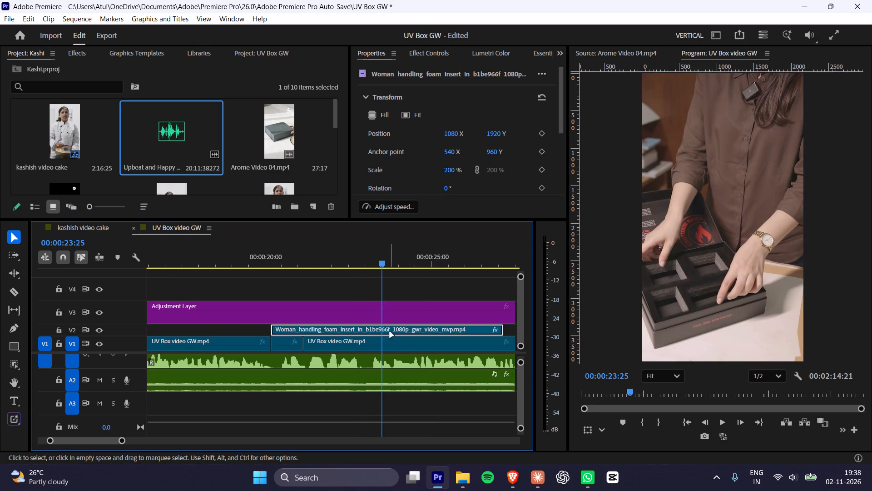
left_click(392, 330)
key("Left")
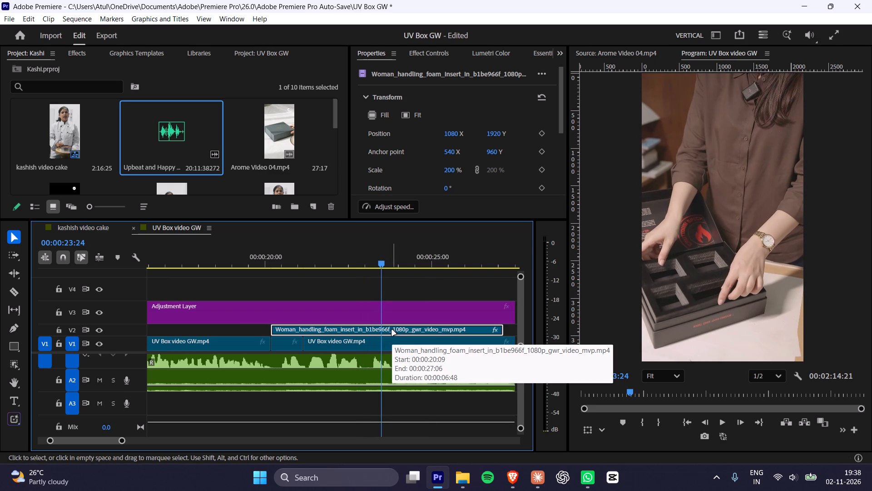
key("ctrl+b")
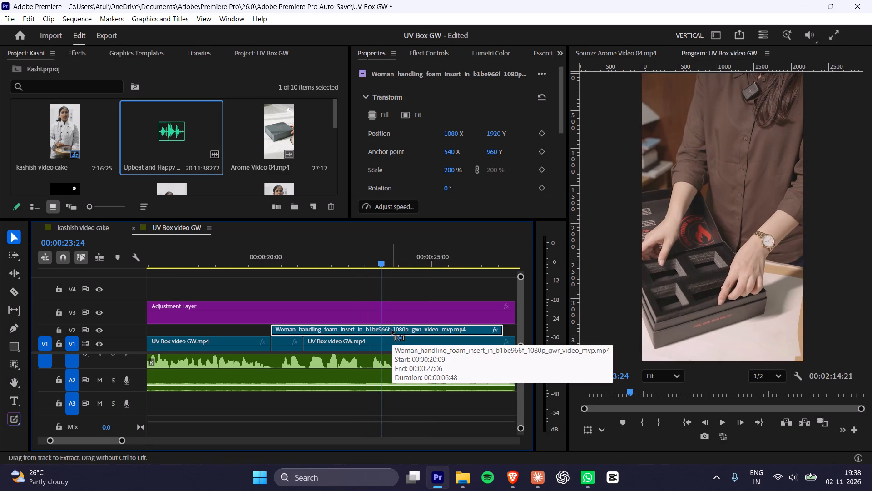
key("ctrl+k")
Cut the V2 foam insert clip at 00:00:24:35, delete the segment from 00:00:23:24 to that cut, and close the gap.
key("space")
left_click(422, 328)
key("space")
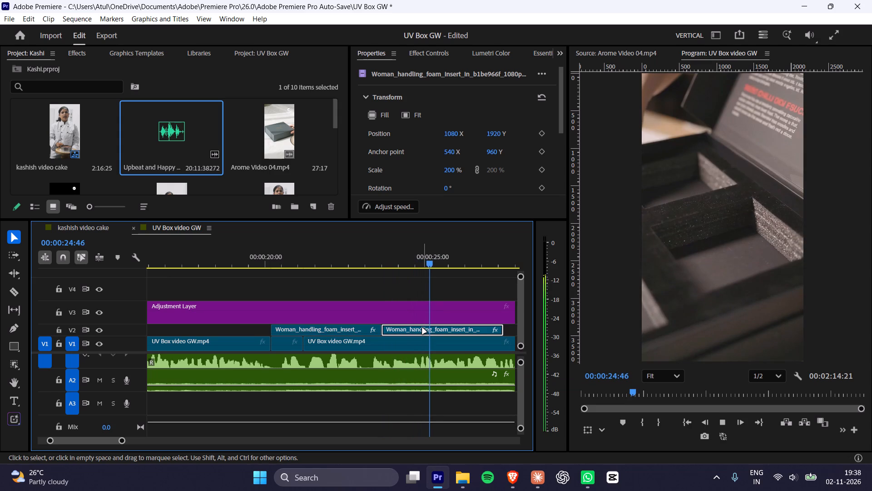
key("Left")
key("Left")
key("Left")
key("Left")
key("Left")
key("Left")
key("Left")
key("Left")
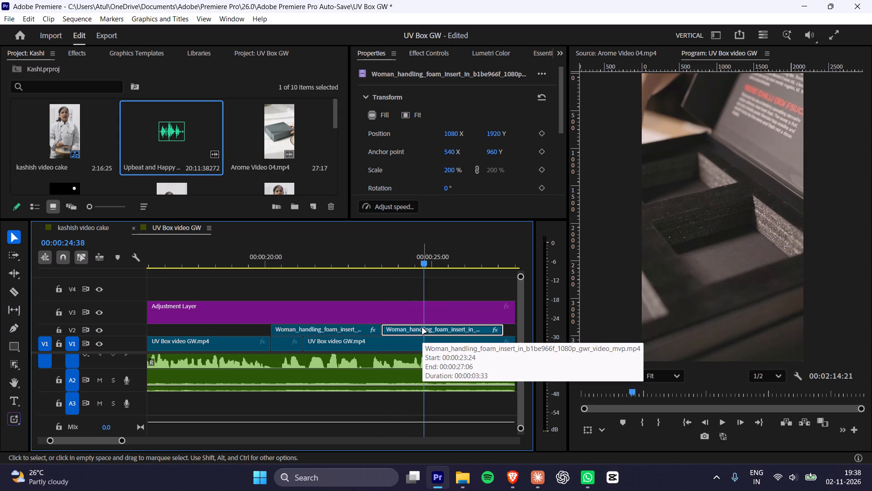
key("Left")
key("Left")
key("Left")
key("Left")
key("Right")
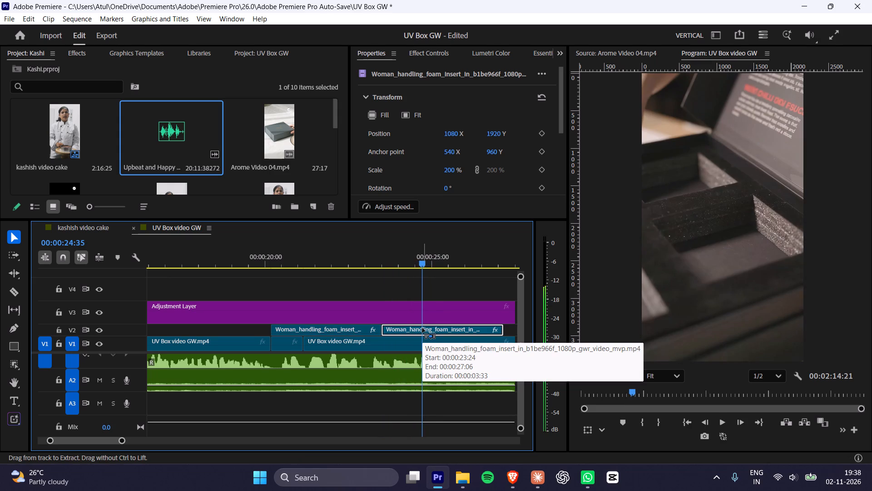
key("ctrl+k")
key("Delete")
right_click(406, 333)
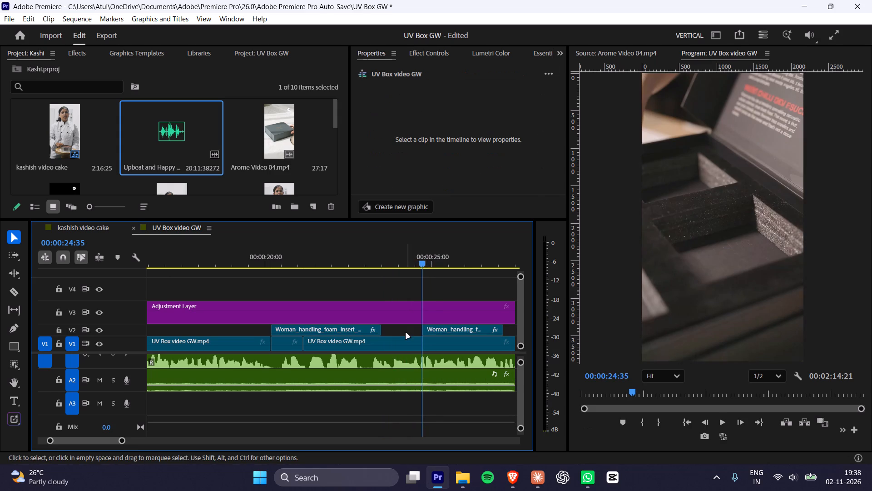
left_click(428, 336)
Play from about 00:00:22:30 to 00:00:25:24 to check the join between the two V2 foam insert segments.
left_click(351, 260)
key("space")
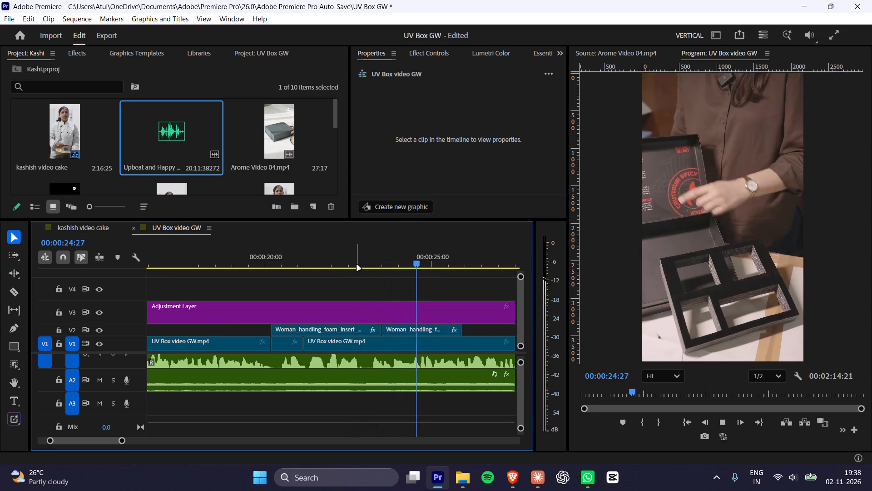
key("space")
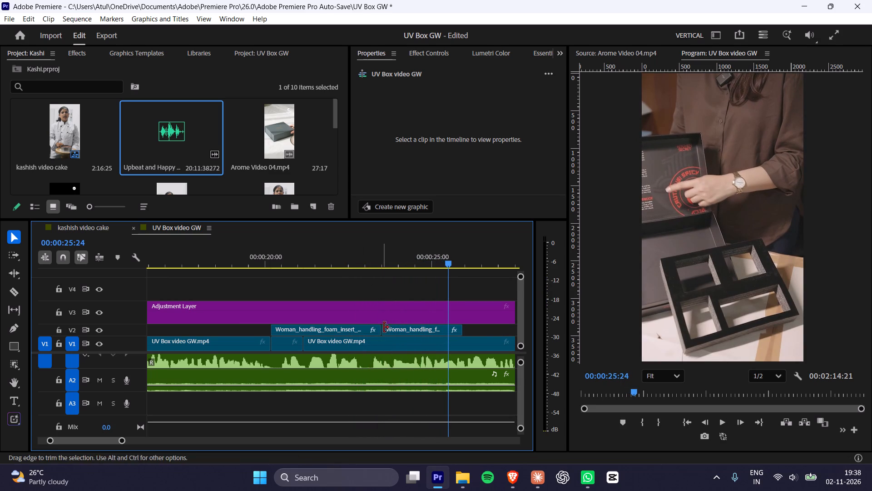
key("space")
key("space")
left_click_drag(405, 259, 412, 261)
key("space")
key("space")
Split the second V2 foam insert segment at 00:00:24:21, on the last frame of the foam close-up.
key("Left")
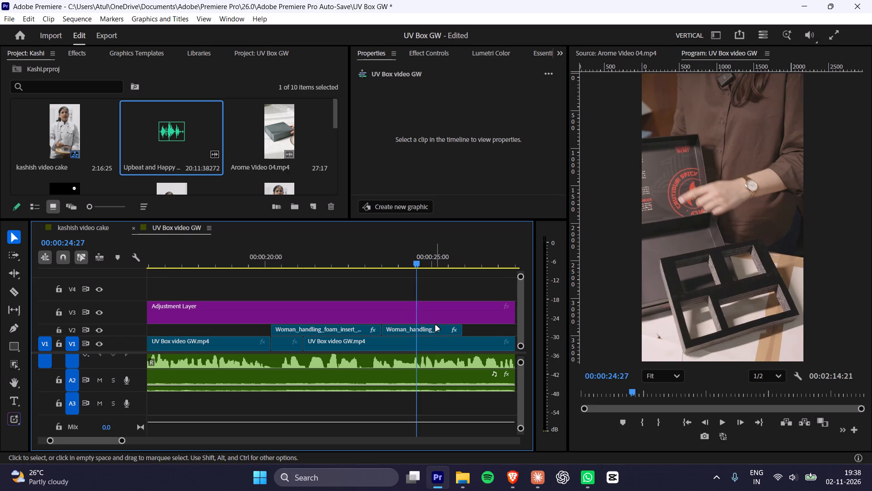
key("Left")
key("Left")
key("Left")
key("Left")
key("Left")
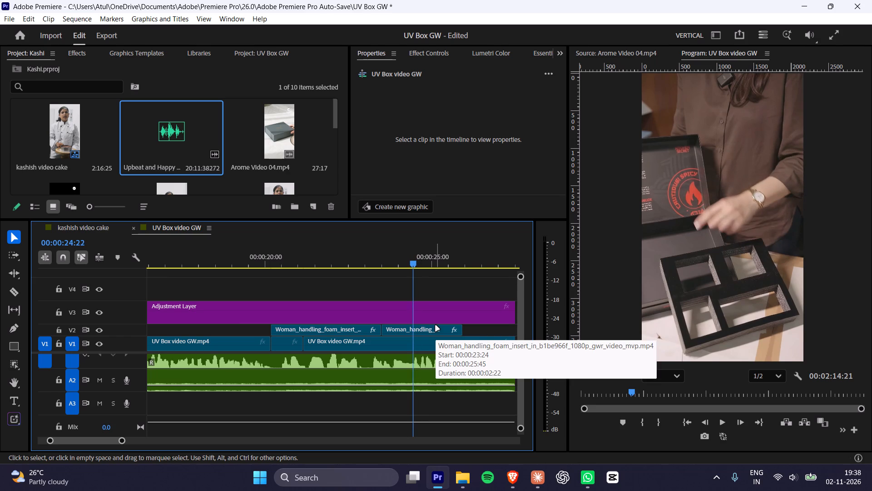
key("Left")
key("Right")
key("Left")
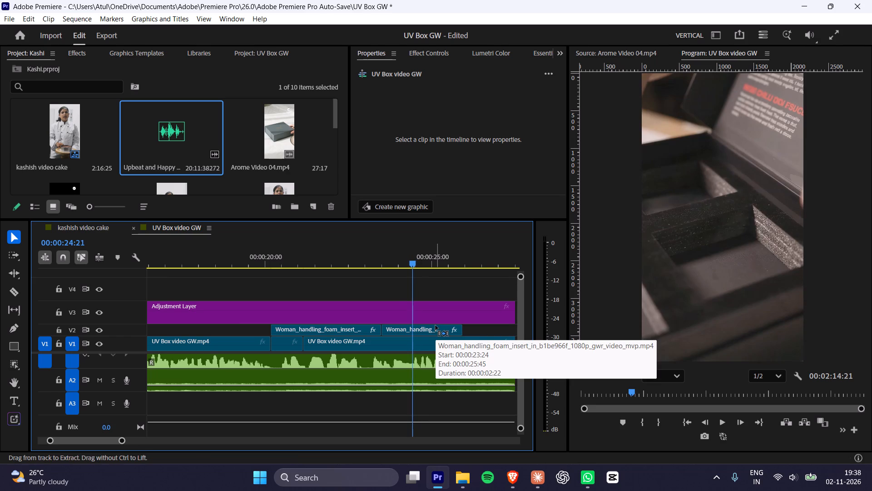
key("ctrl+k")
key("ctrl+z")
left_click(436, 326)
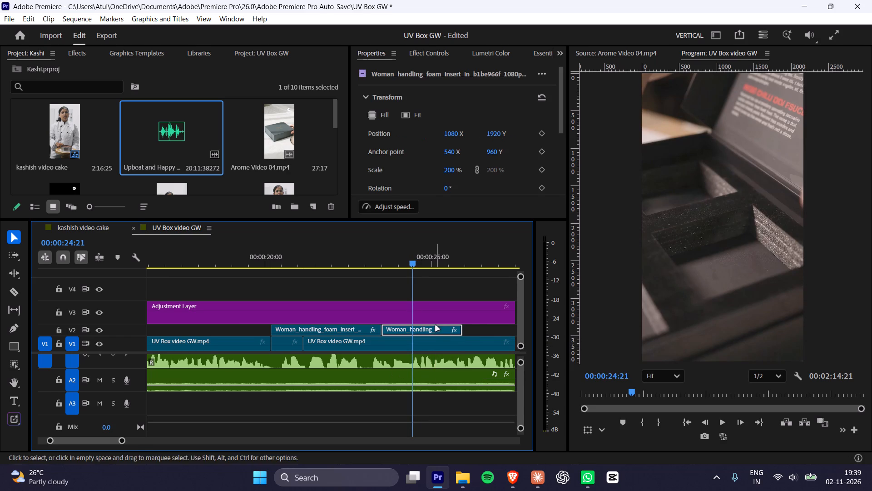
key("ctrl+k")
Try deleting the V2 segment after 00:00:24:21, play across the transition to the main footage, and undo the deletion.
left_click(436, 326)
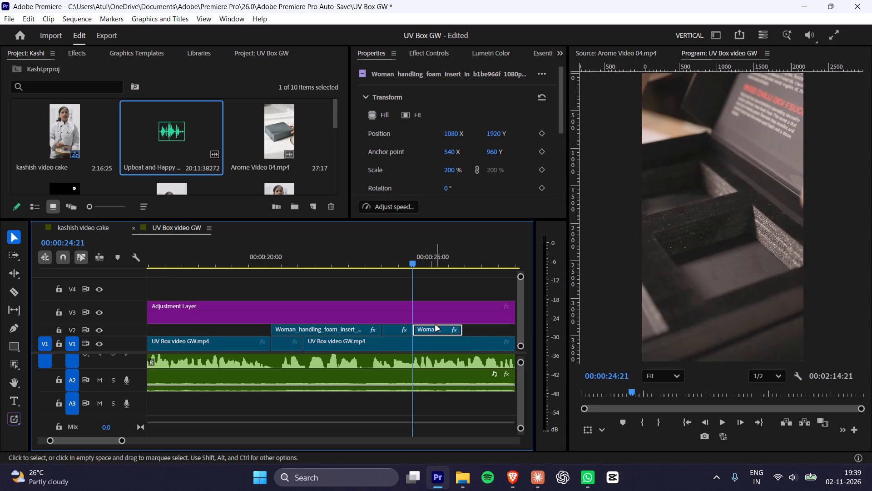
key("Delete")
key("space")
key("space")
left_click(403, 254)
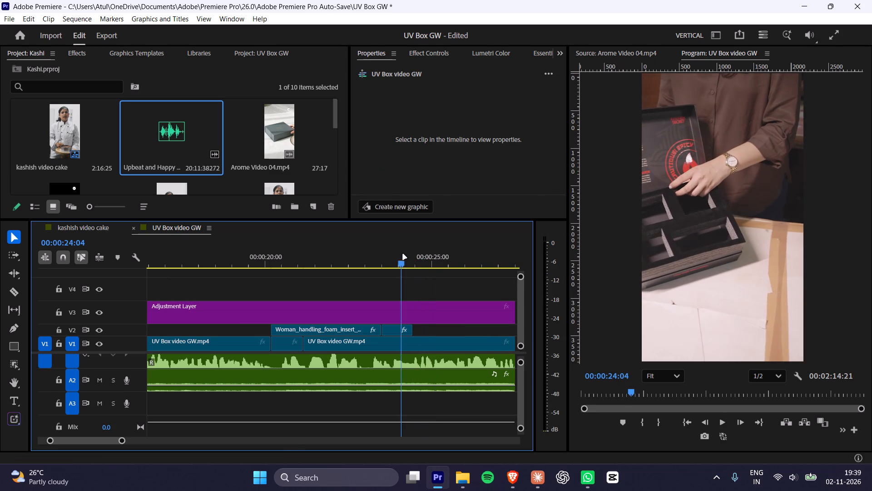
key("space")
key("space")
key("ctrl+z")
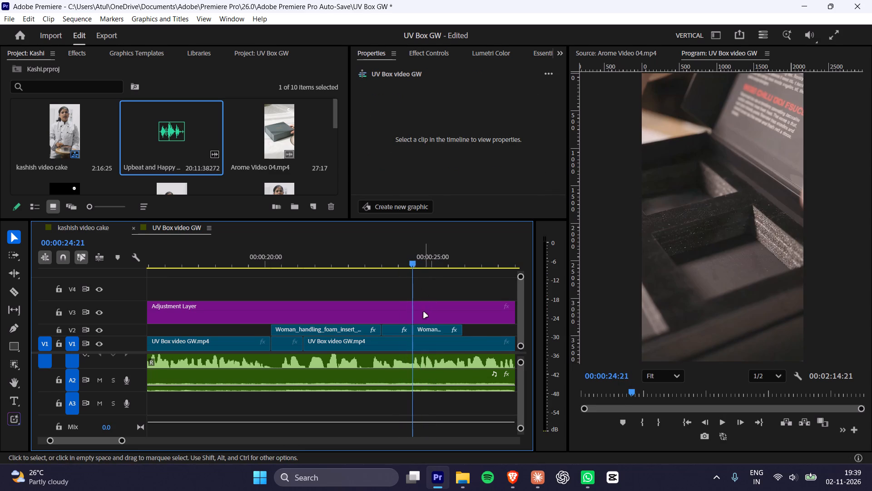
Delete the trailing V2 foam insert segment after the 00:00:24:21 cut.
left_click(428, 333)
key("Delete")
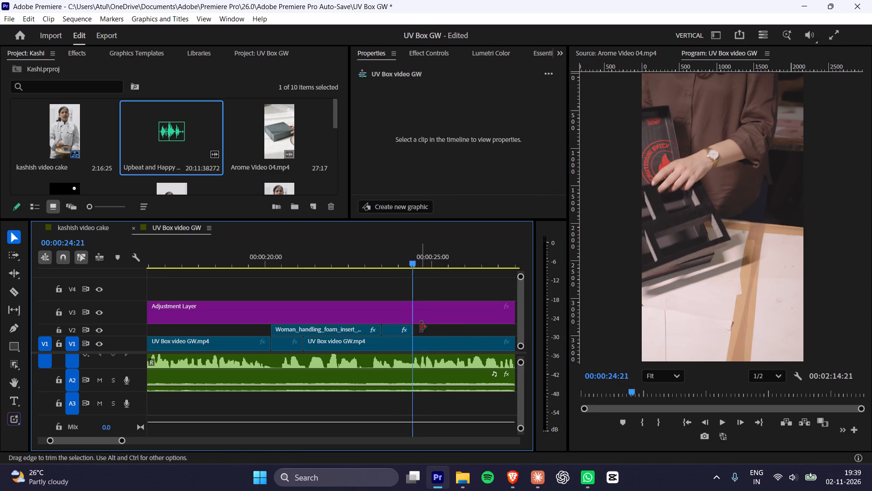
Set the speed of both remaining V2 foam insert segments to 90%.
left_click_drag(428, 327, 334, 331)
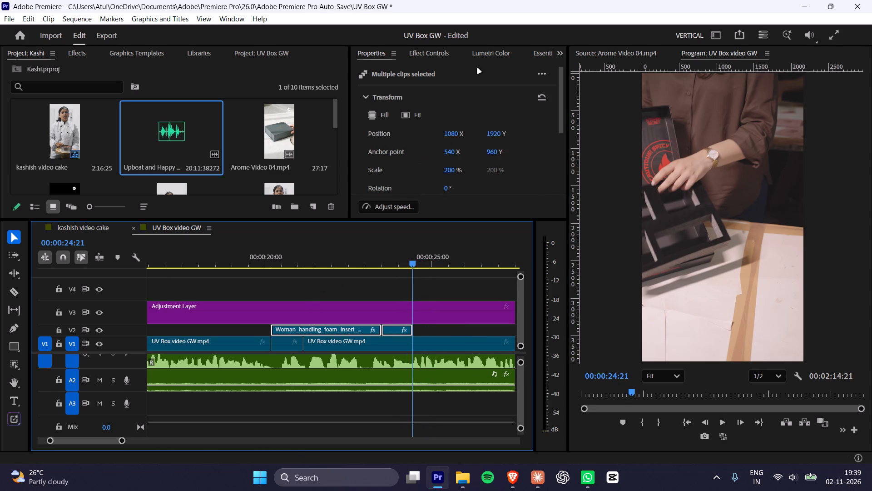
left_click(401, 207)
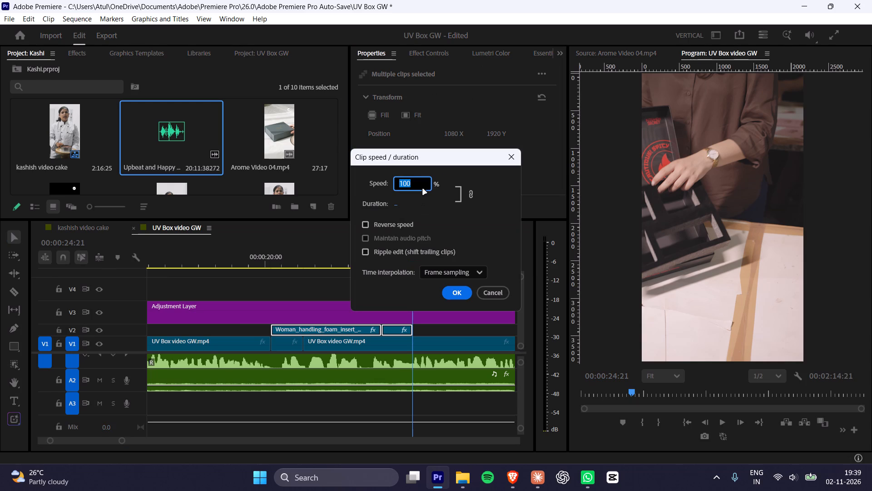
type("90")
key("Return")
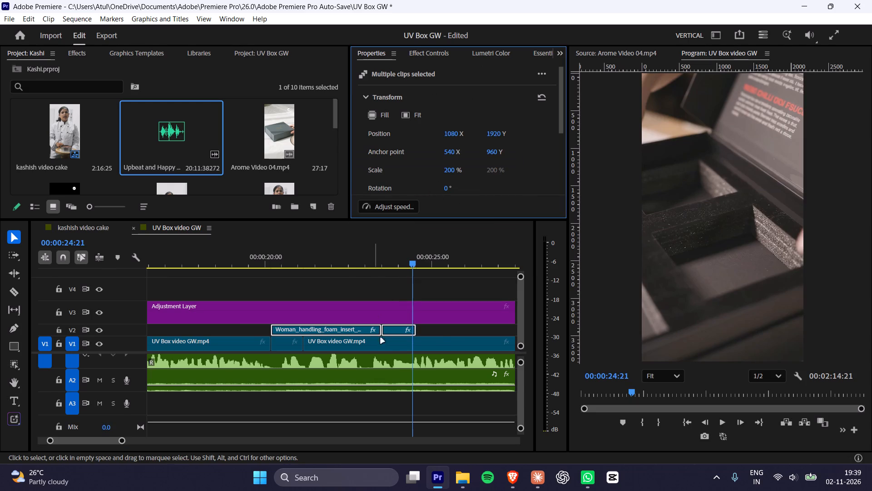
Play and scrub the two V2 foam insert segments between about 00:00:19:39 and 00:00:25:45 to check their slowed timing.
left_click(437, 330)
left_click(359, 259)
key("space")
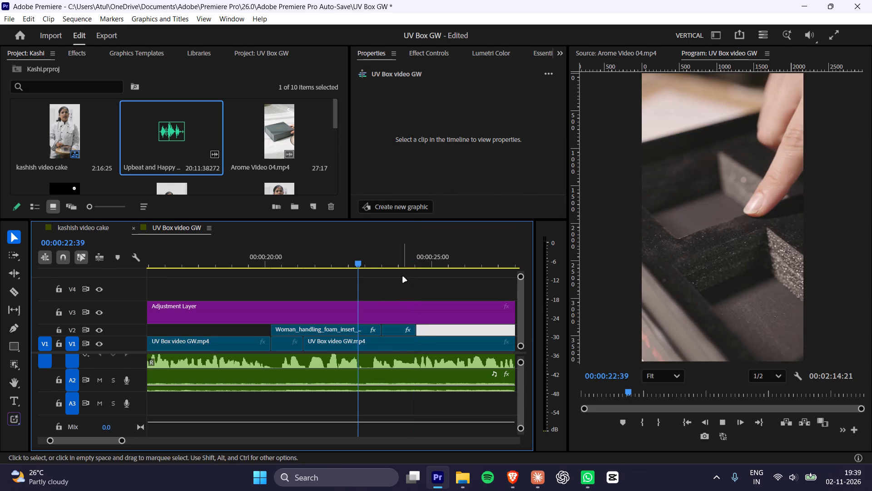
left_click(392, 252)
key("space")
left_click_drag(401, 253, 432, 260)
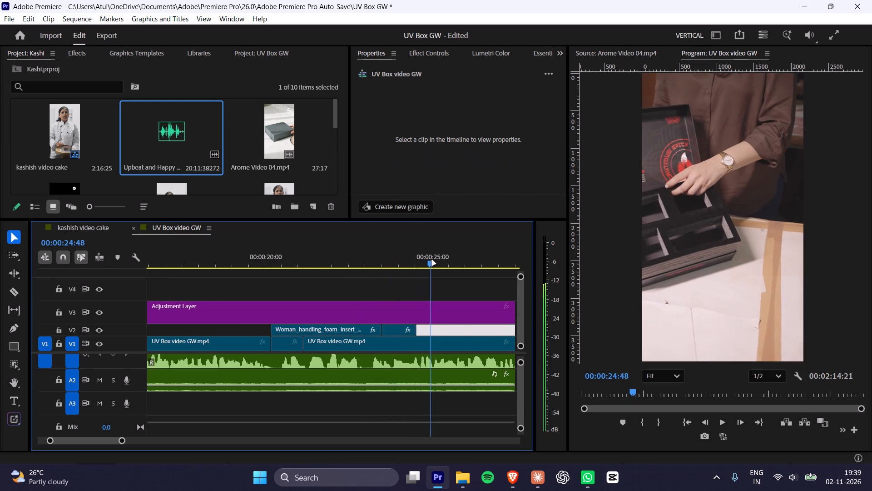
left_click_drag(432, 260, 463, 256)
left_click(401, 331)
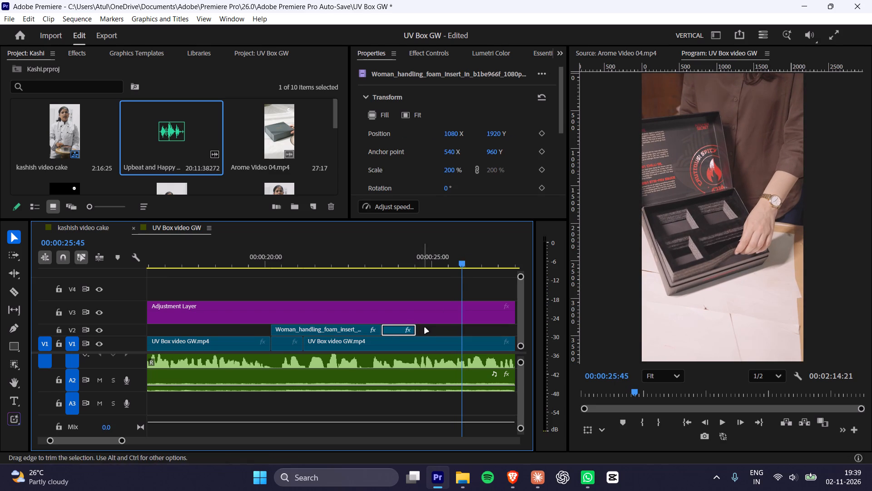
left_click_drag(431, 328, 345, 330)
left_click(260, 253)
key("space")
left_click(277, 256)
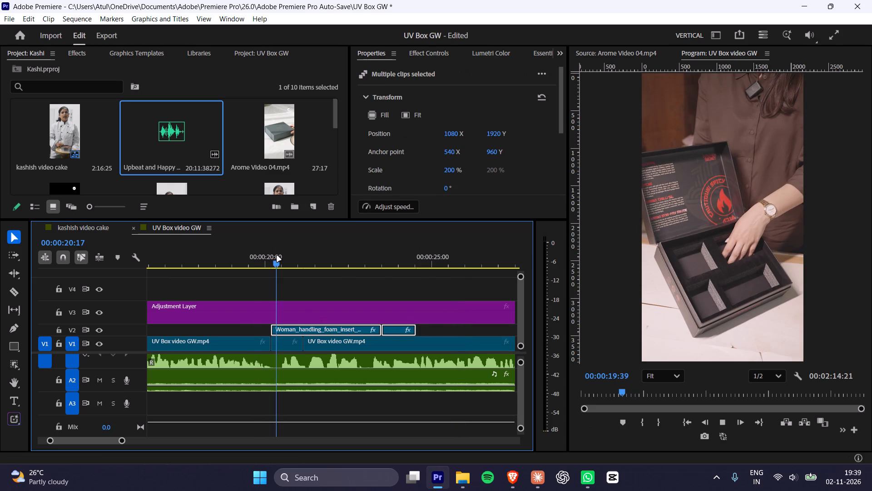
key("space")
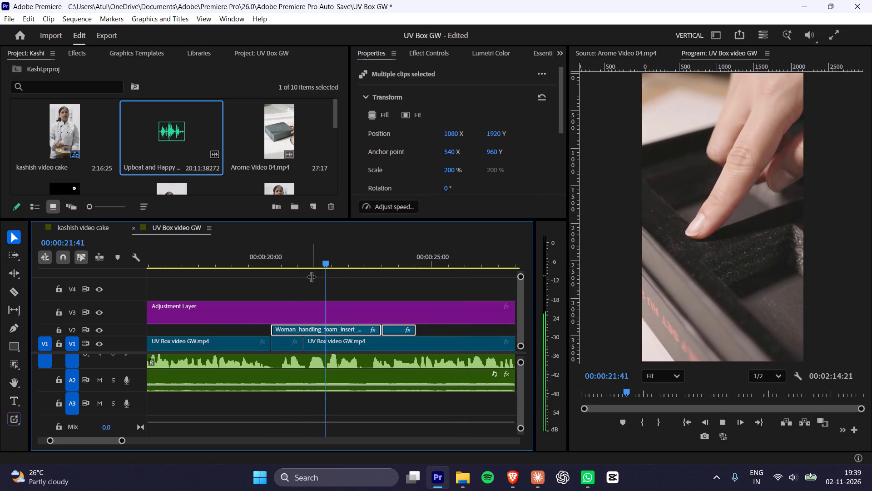
key("space")
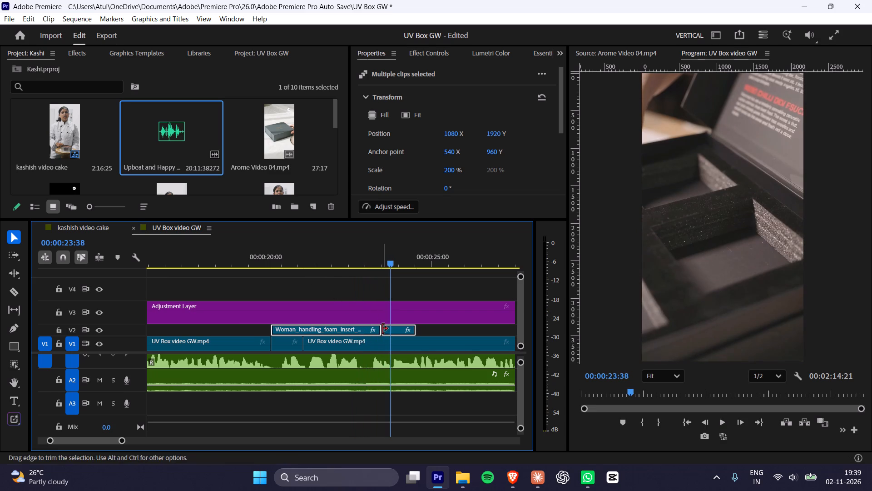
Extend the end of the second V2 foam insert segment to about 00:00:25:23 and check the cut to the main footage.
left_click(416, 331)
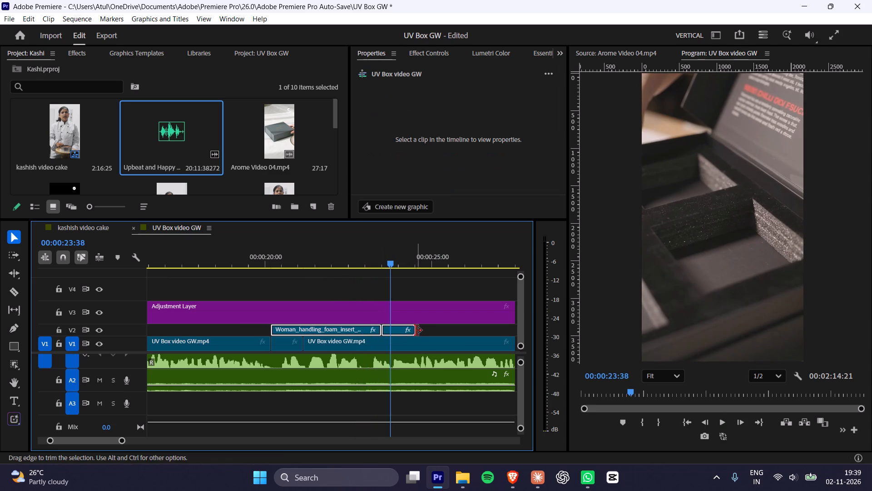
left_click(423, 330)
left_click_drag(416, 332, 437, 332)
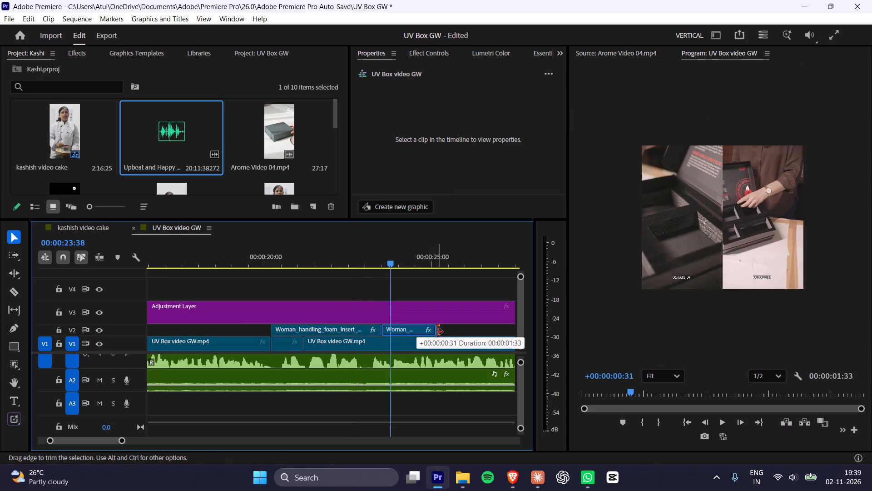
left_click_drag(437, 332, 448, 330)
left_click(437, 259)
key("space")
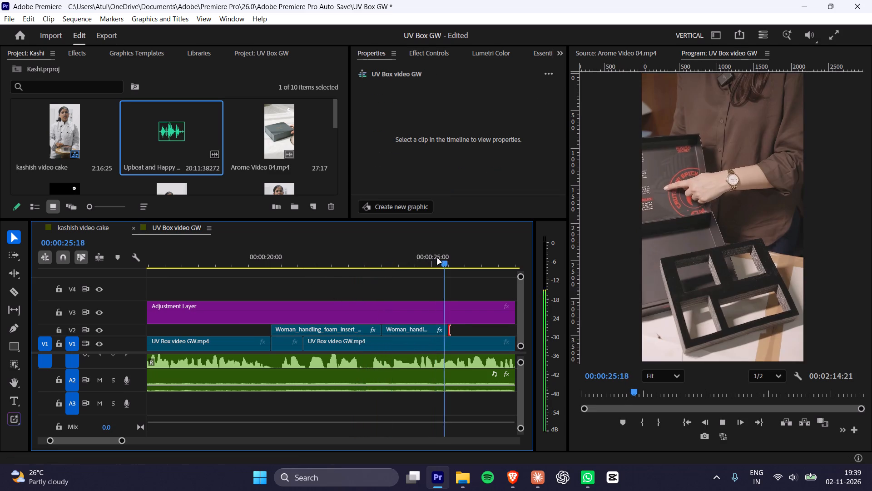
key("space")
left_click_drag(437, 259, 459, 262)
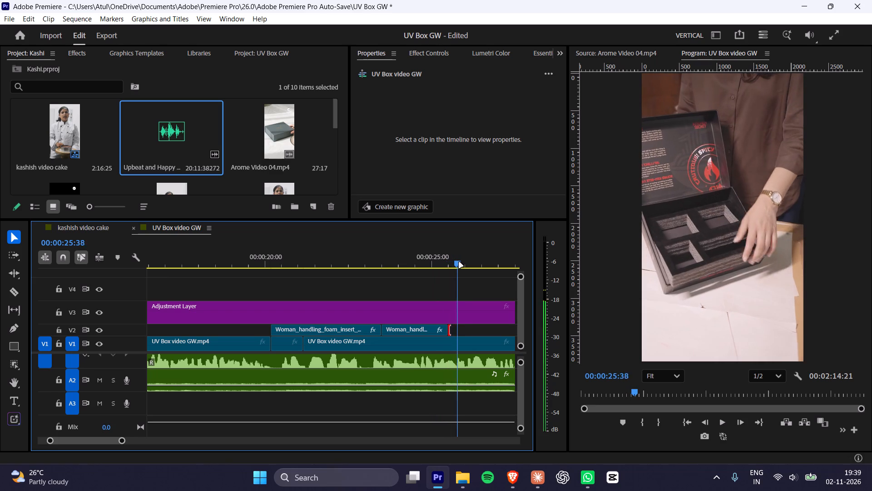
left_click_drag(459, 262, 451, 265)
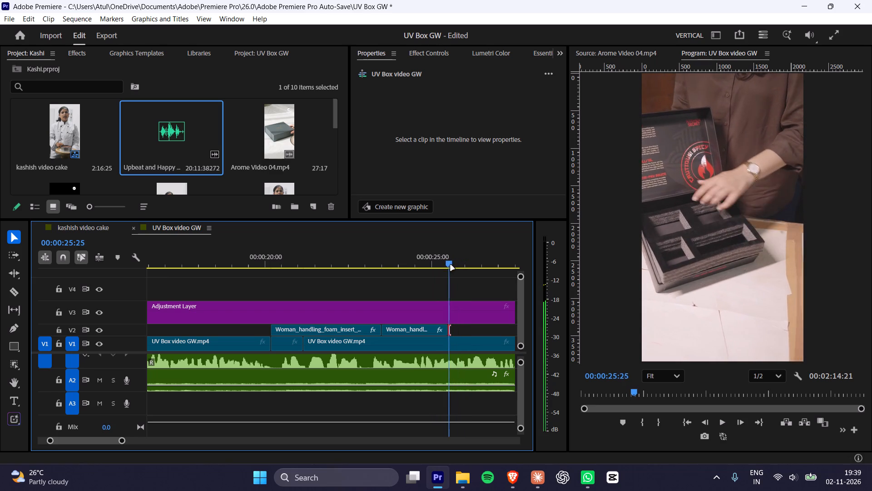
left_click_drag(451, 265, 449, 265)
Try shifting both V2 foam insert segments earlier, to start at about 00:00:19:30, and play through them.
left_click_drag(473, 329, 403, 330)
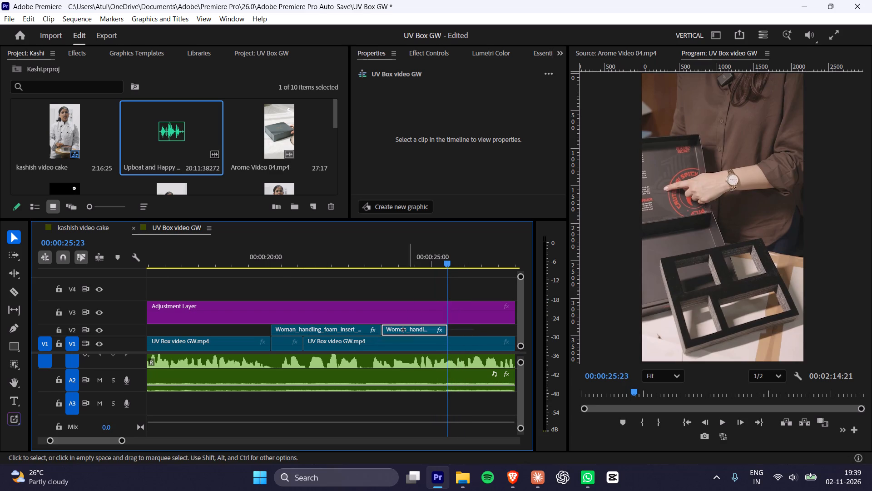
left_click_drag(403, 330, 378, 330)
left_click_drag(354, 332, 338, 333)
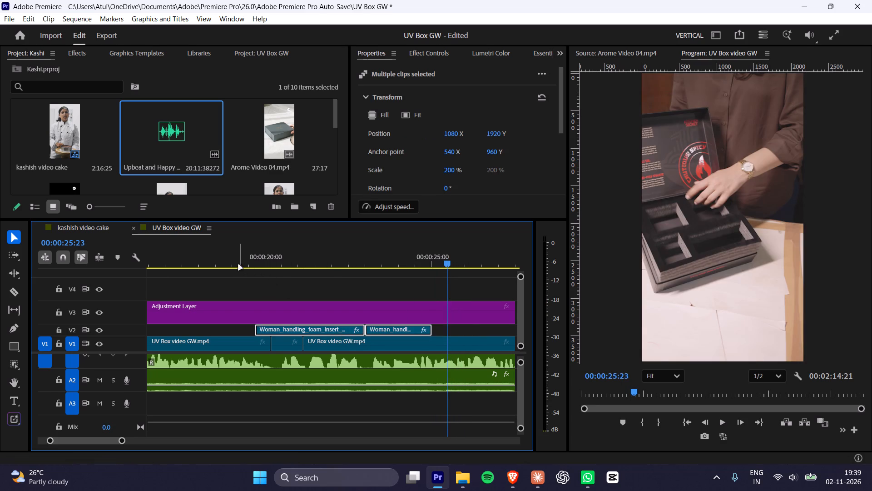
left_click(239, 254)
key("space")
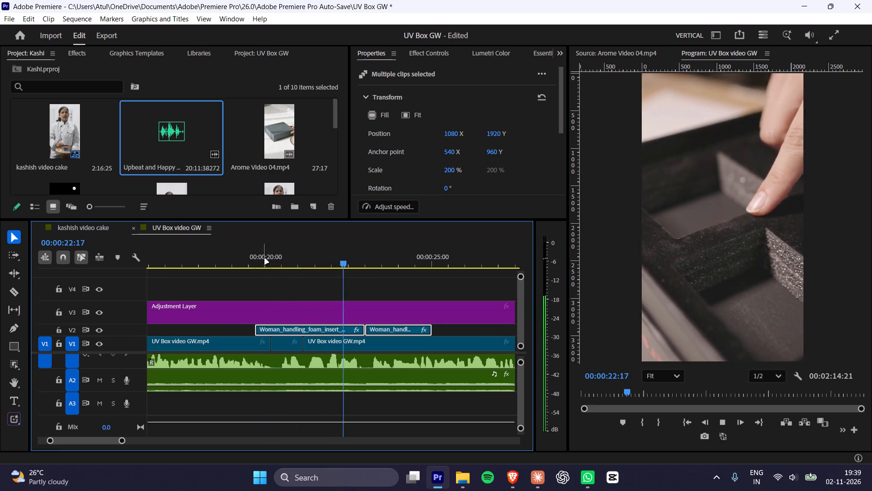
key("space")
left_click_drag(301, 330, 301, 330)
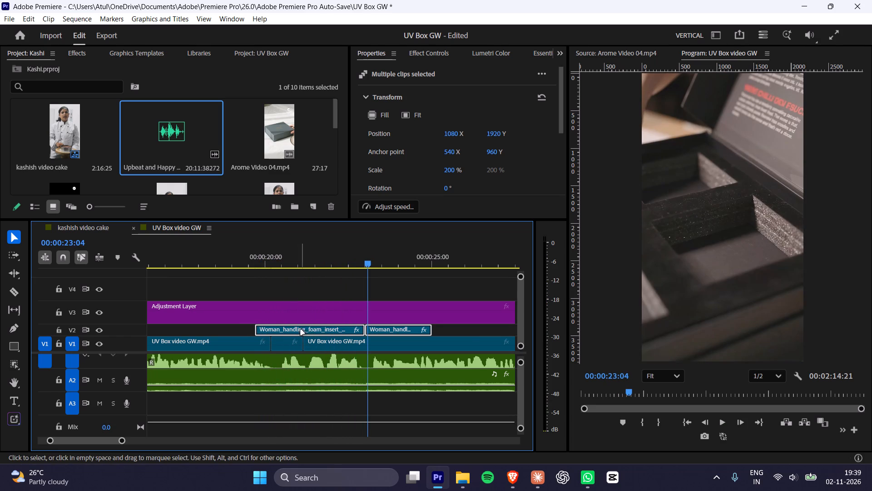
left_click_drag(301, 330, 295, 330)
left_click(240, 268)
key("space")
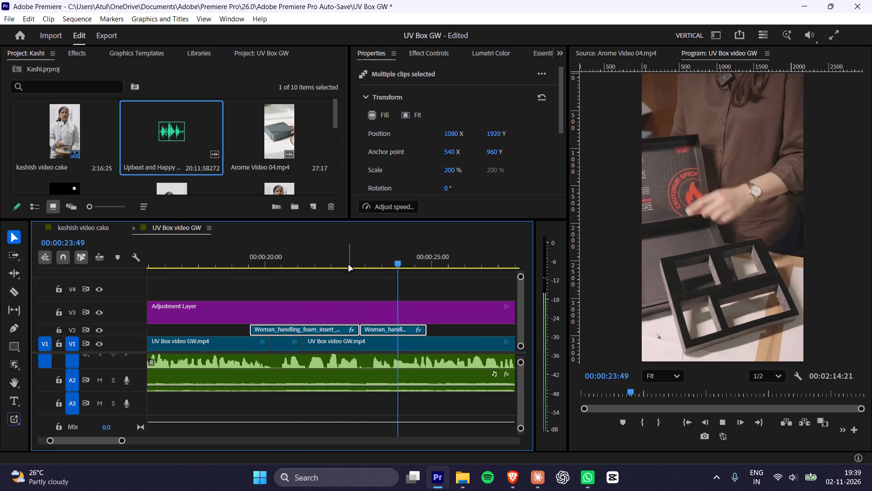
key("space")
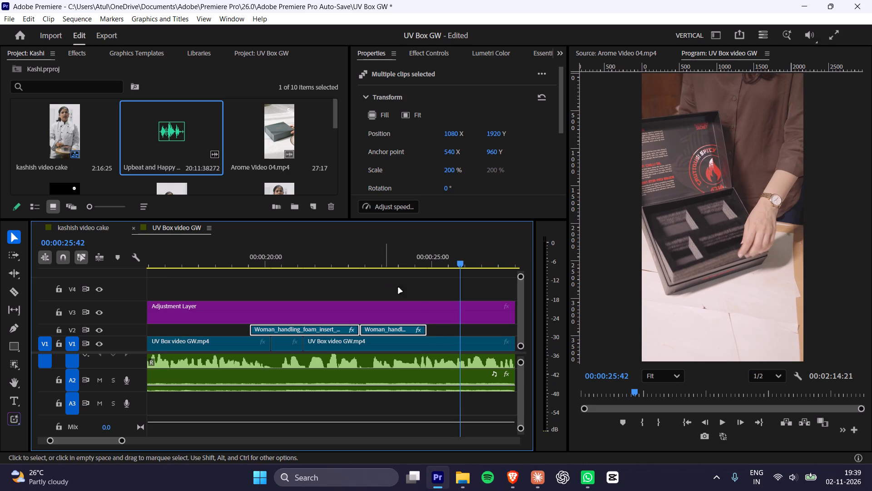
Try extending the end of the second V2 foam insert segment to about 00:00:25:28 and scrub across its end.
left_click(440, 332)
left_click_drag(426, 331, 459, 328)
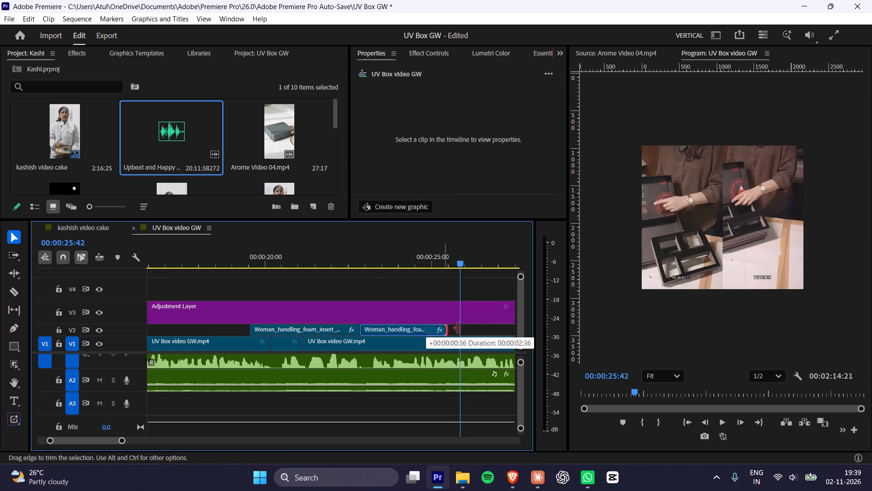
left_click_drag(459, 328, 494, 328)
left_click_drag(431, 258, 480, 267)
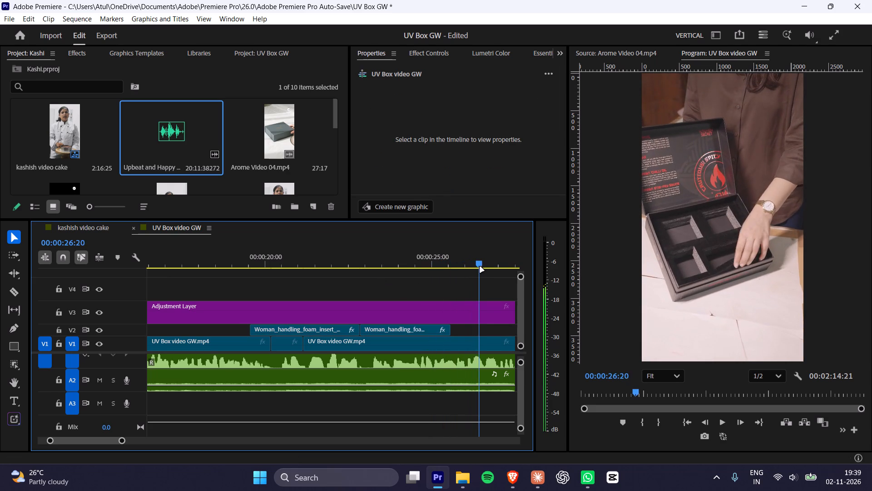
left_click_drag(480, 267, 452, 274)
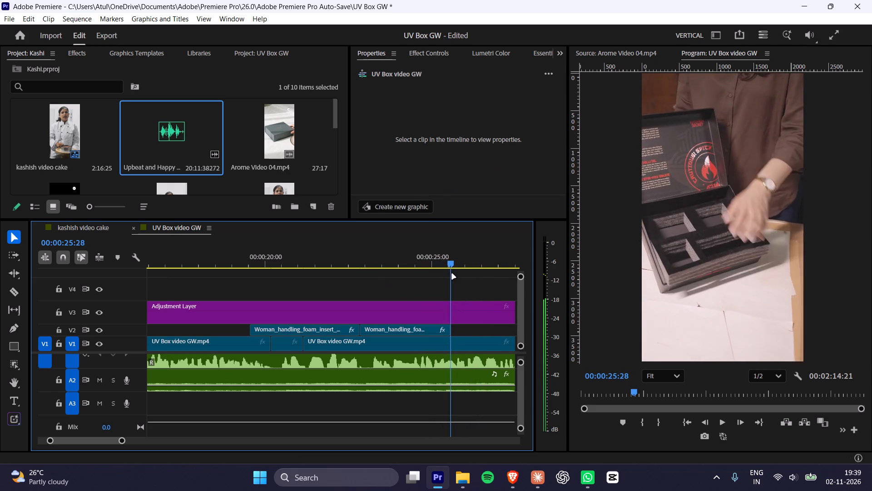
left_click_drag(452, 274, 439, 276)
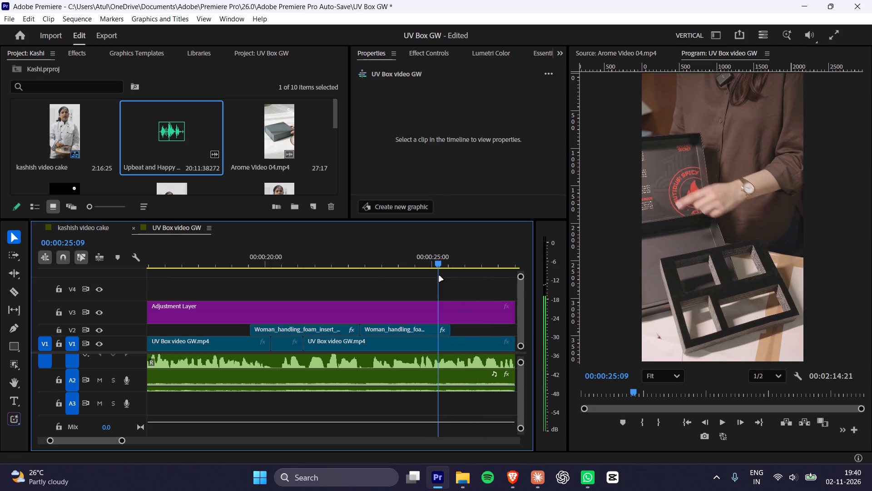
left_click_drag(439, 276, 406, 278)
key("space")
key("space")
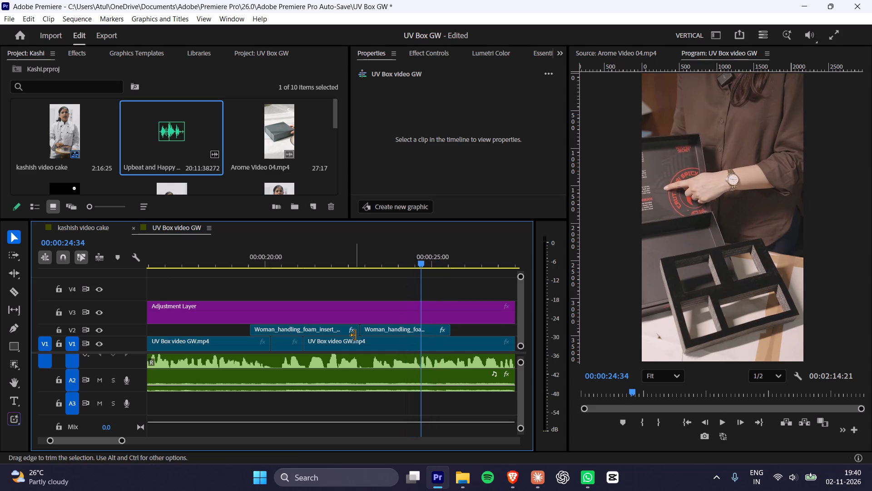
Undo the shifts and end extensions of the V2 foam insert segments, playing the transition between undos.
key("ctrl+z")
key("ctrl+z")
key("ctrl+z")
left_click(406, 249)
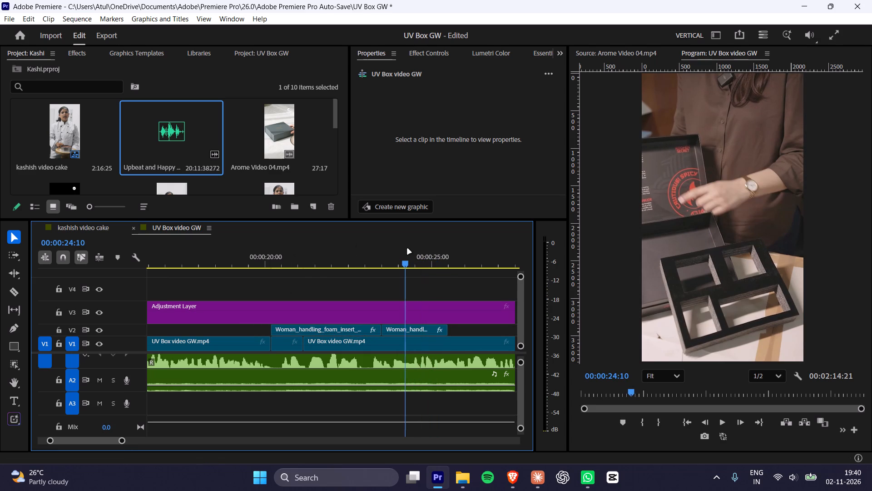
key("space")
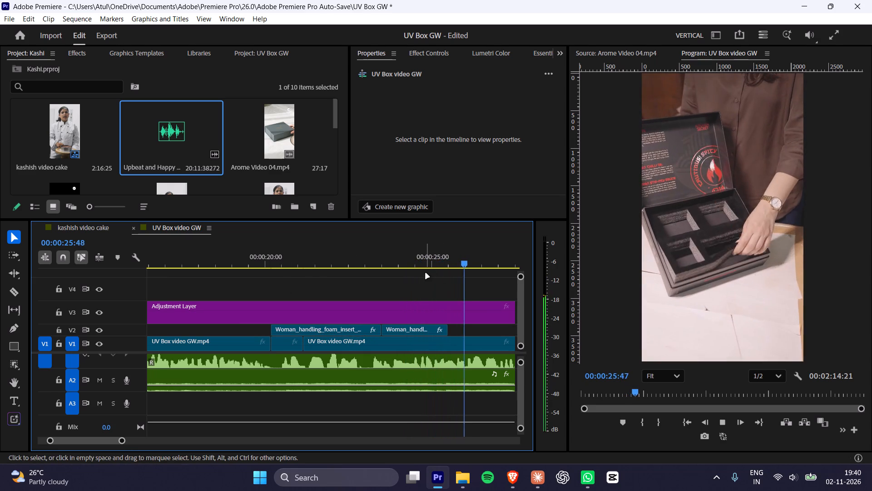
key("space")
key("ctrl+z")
Play from about 00:00:23:40 to 00:00:26:21 to check the second foam insert segment's transition into the main footage.
left_click(394, 255)
key("space")
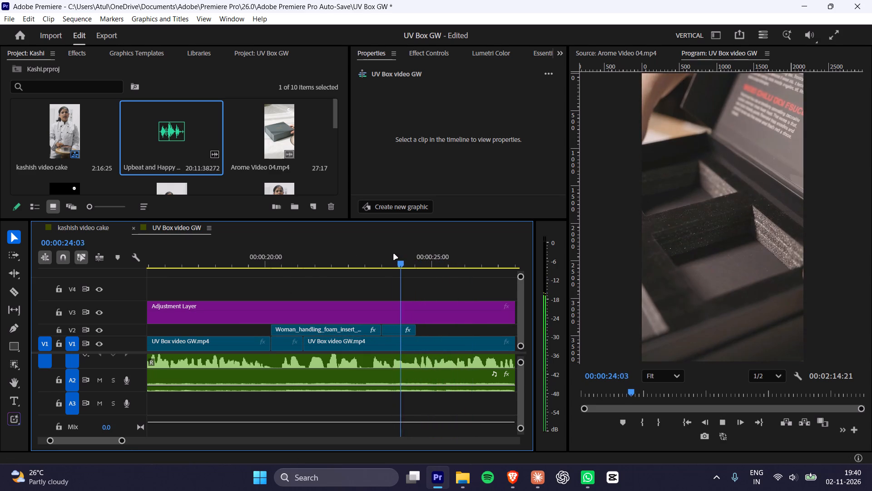
key("space")
key("space")
key("space")
key("space")
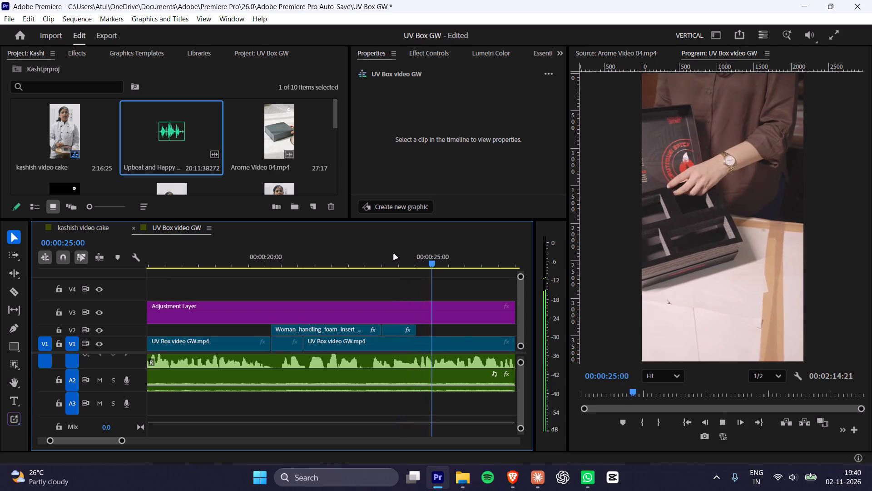
key("space")
key("space")
key("space")
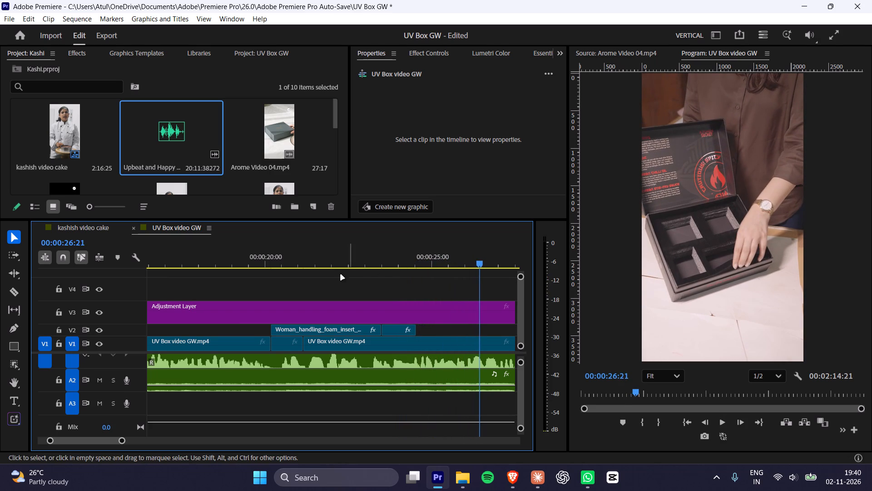
Move the UV-shine clip from the end of V2 to directly after the foam insert segments, starting at about 00:00:24:21.
left_click_drag(261, 257, 273, 259)
scroll(351, 302, "down", 4, "alt")
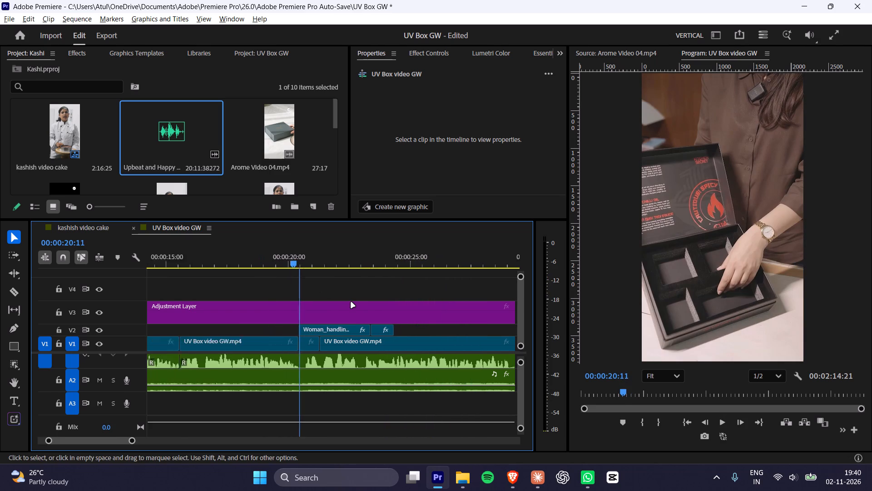
scroll(351, 302, "down", 6, "alt")
left_click_drag(460, 255, 481, 272)
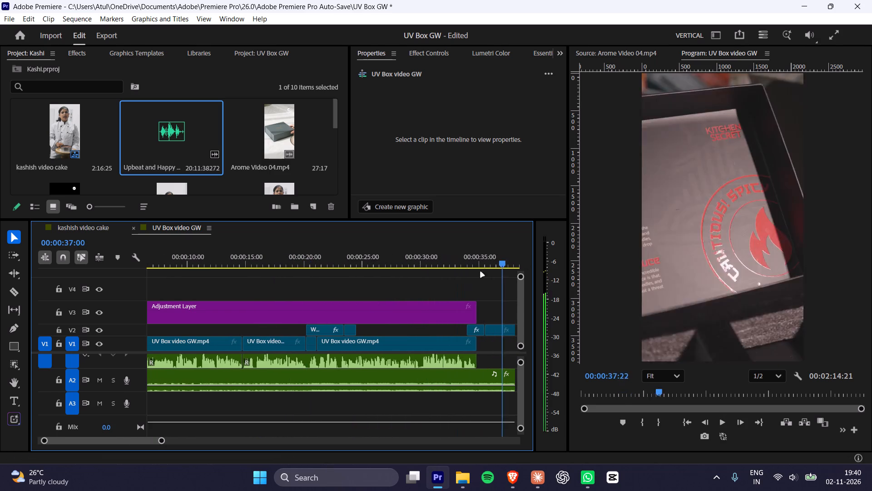
left_click_drag(481, 272, 499, 275)
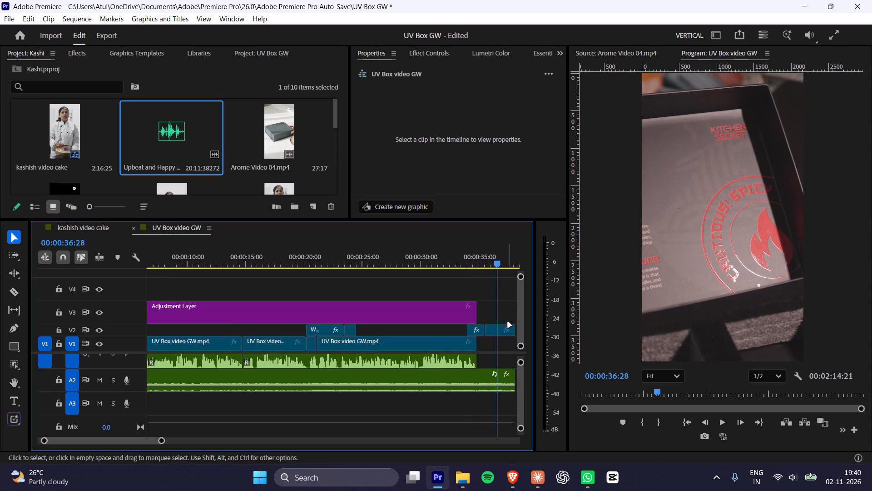
left_click_drag(492, 331, 284, 333)
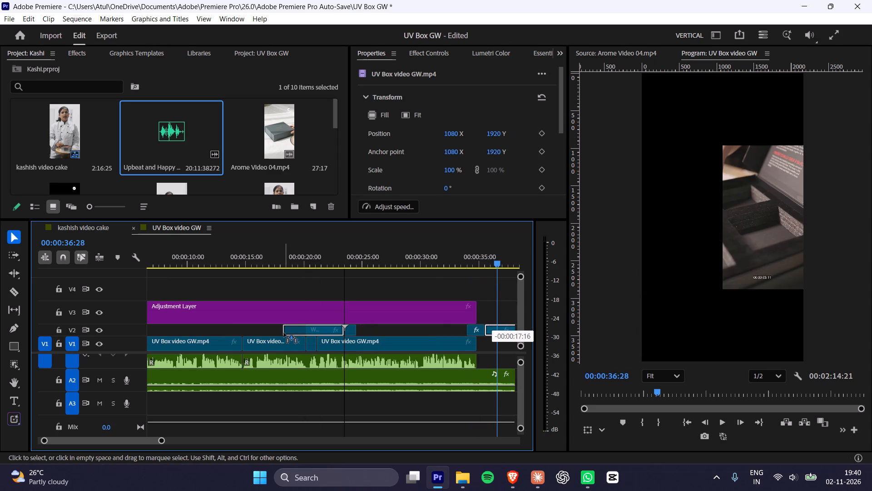
left_click_drag(284, 333, 366, 332)
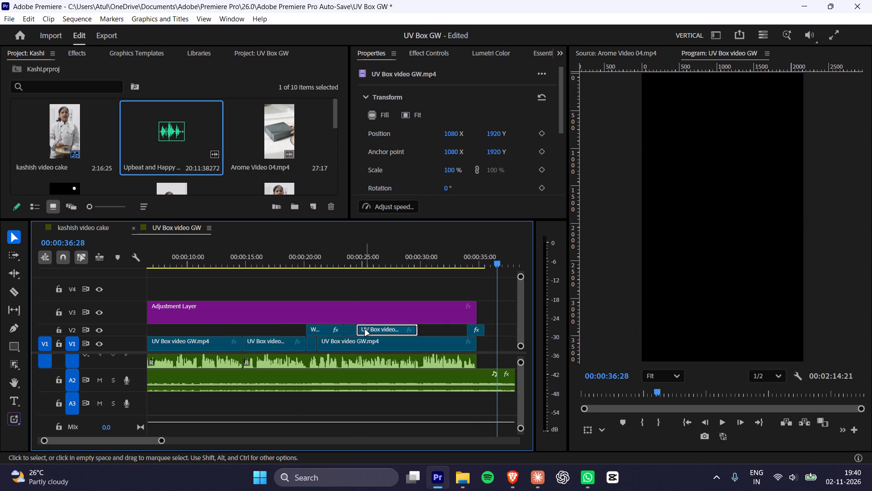
Split the moved V2 UV-shine clip at 00:00:26:11.
left_click_drag(354, 261, 378, 265)
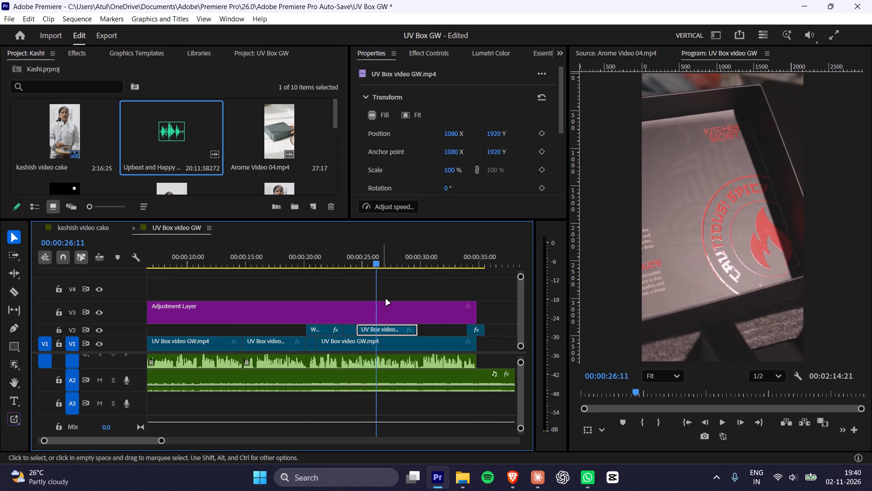
left_click(396, 331)
key("ctrl+b")
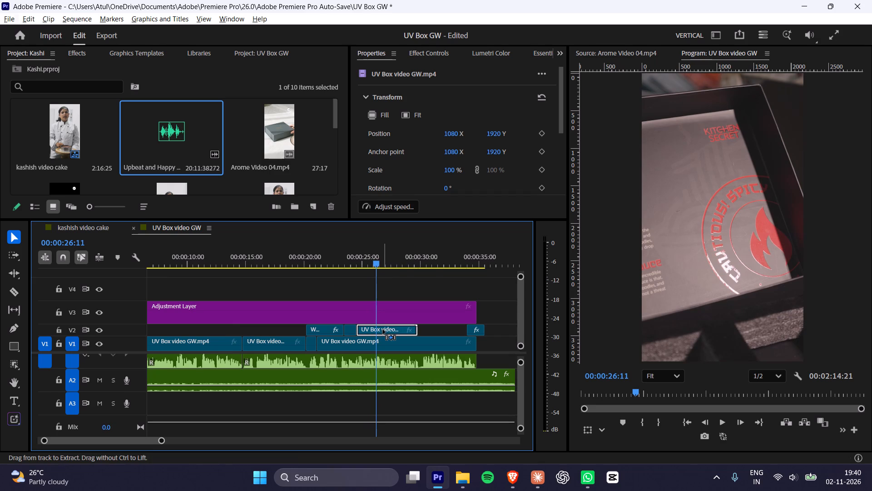
key("ctrl+k")
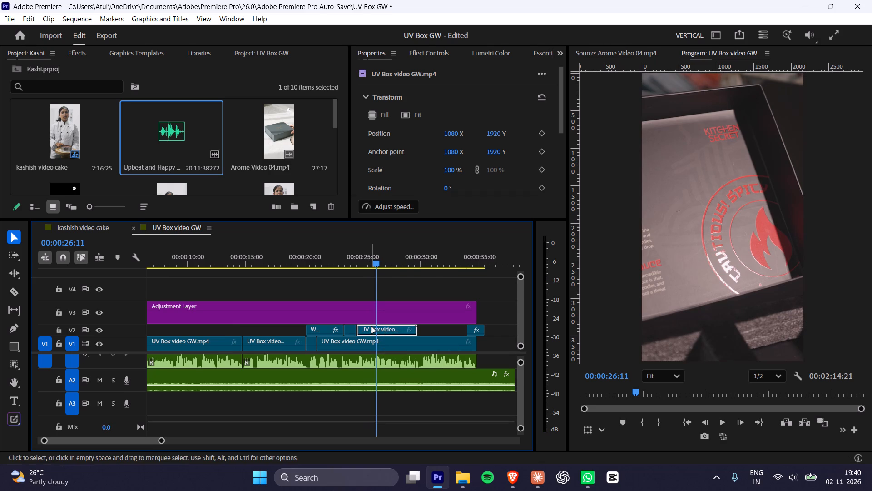
key("ctrl+k")
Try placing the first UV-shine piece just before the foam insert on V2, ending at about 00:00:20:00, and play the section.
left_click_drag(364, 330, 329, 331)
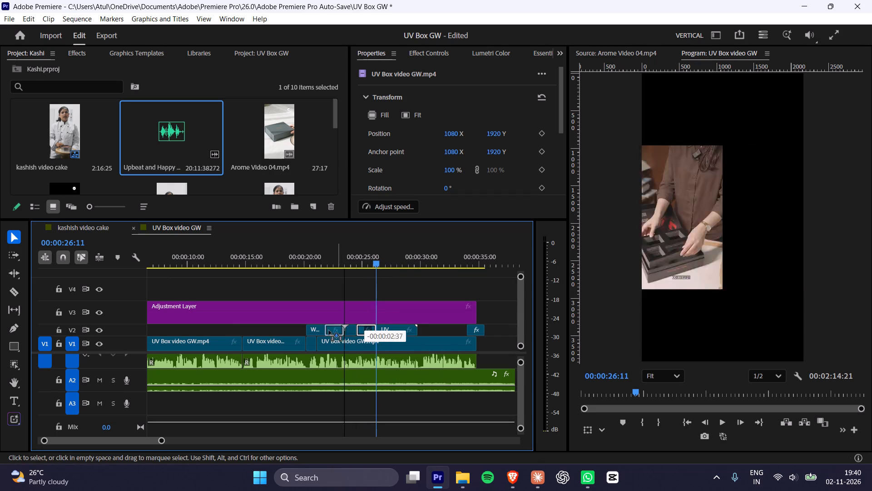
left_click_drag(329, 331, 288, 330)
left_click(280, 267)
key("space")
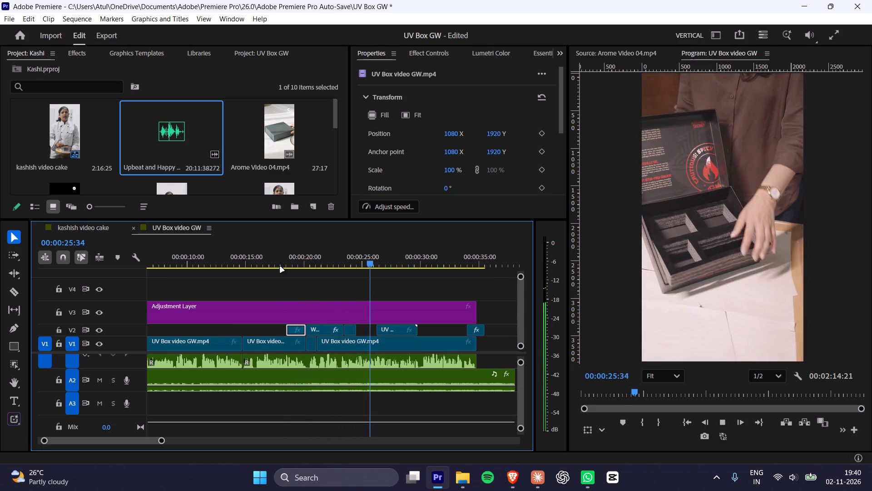
Move the first UV-shine piece on V2 so it ends near the V1 cut just before 00:00:15:00, and play its timing.
left_click(277, 262)
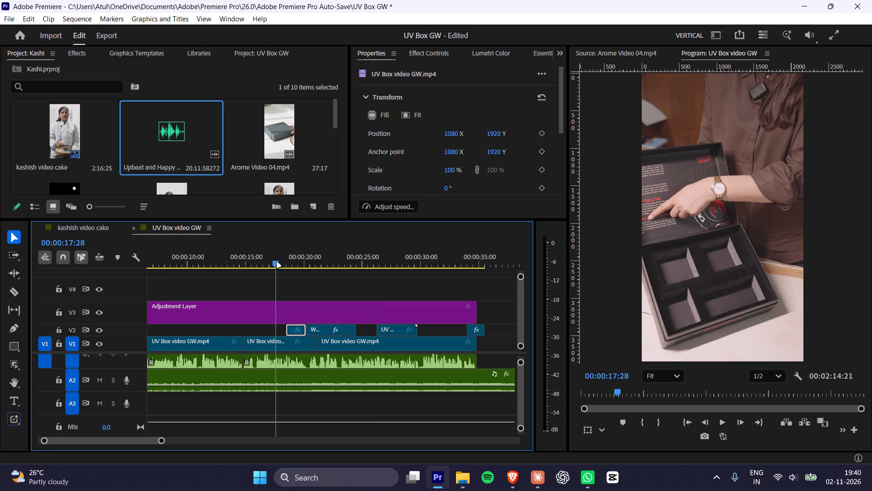
left_click(246, 262)
key("space")
left_click(231, 261)
key("space")
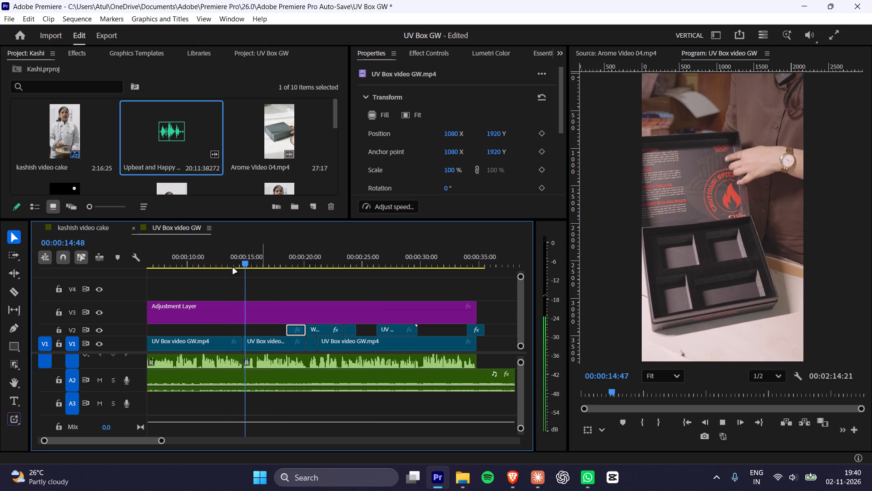
key("space")
left_click_drag(294, 331, 235, 331)
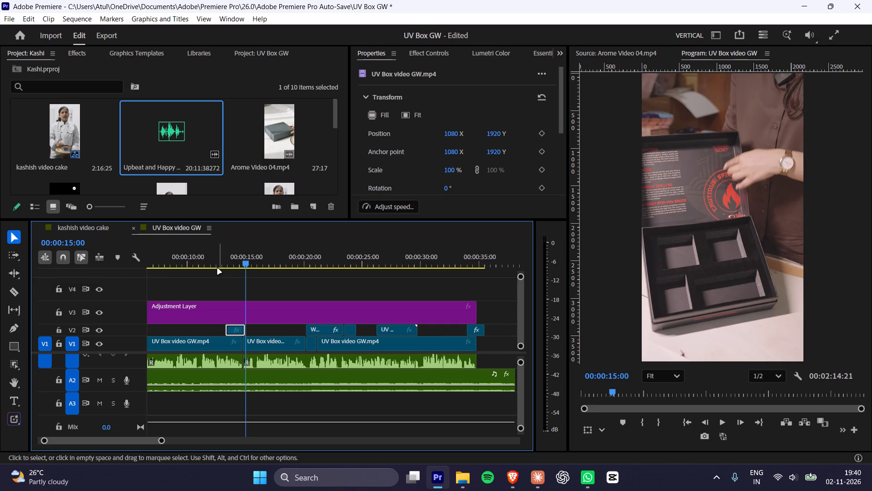
left_click(218, 268)
key("space")
left_click(213, 258)
key("space")
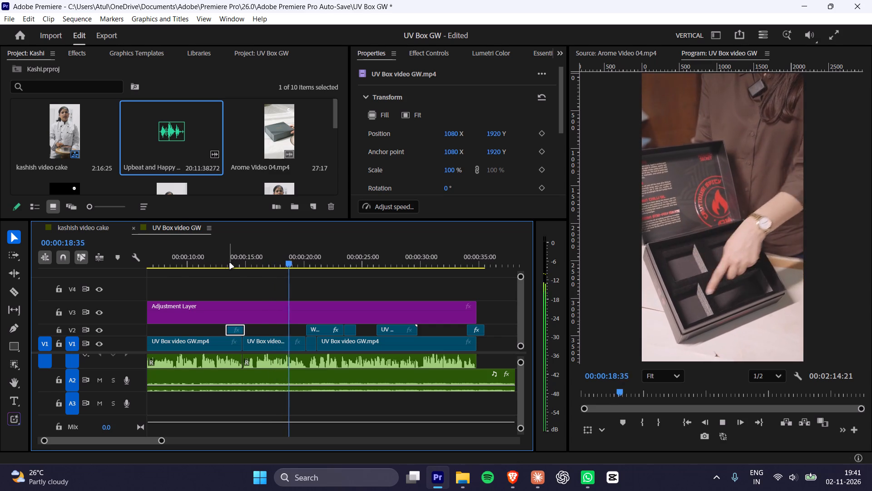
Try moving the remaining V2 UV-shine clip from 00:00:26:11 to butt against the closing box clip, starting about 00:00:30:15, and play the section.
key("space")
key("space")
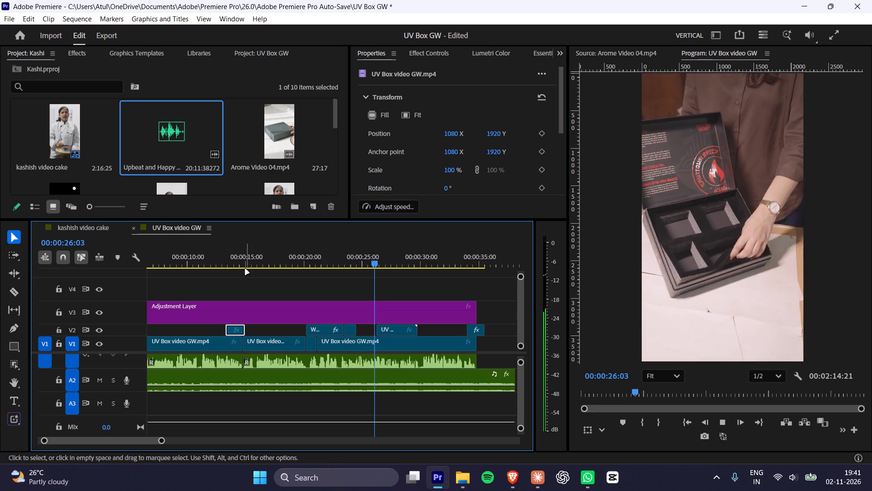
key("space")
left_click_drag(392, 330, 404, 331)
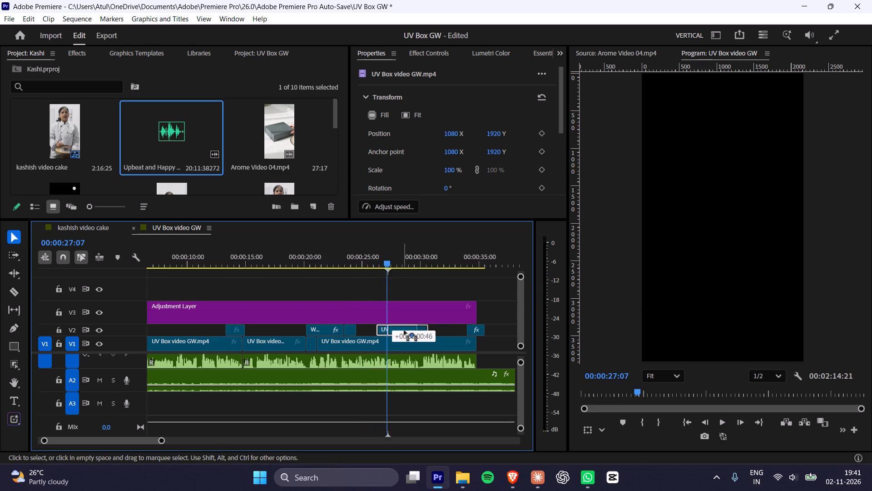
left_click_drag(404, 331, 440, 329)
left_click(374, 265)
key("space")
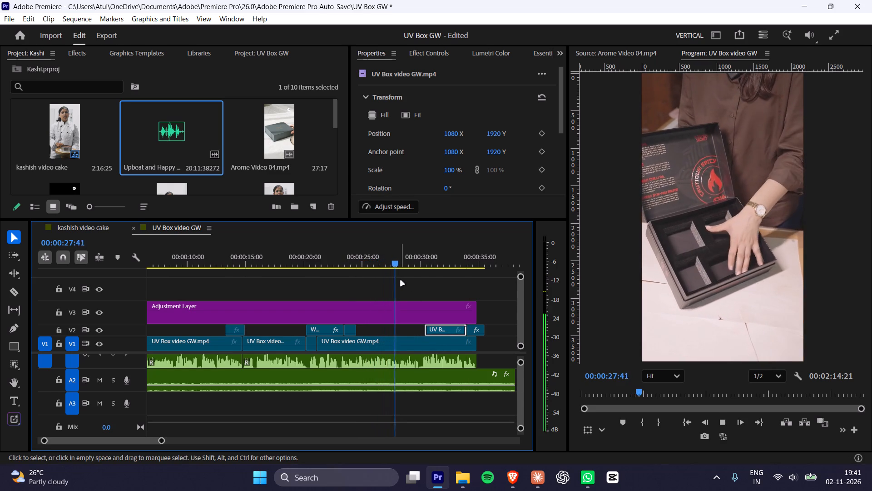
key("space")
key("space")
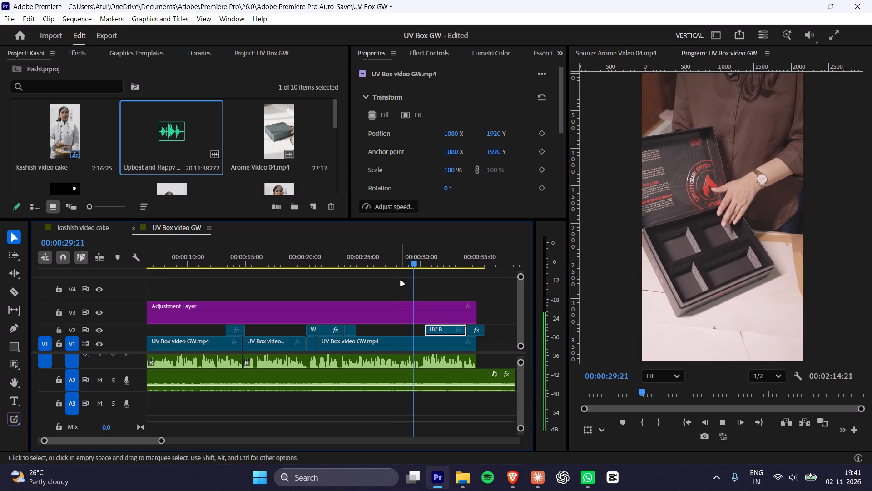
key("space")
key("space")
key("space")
Move the UV-shine clip and the short closed-box clip together on V2 past the end of V1, and play the uncovered footage.
left_click_drag(495, 330, 463, 334)
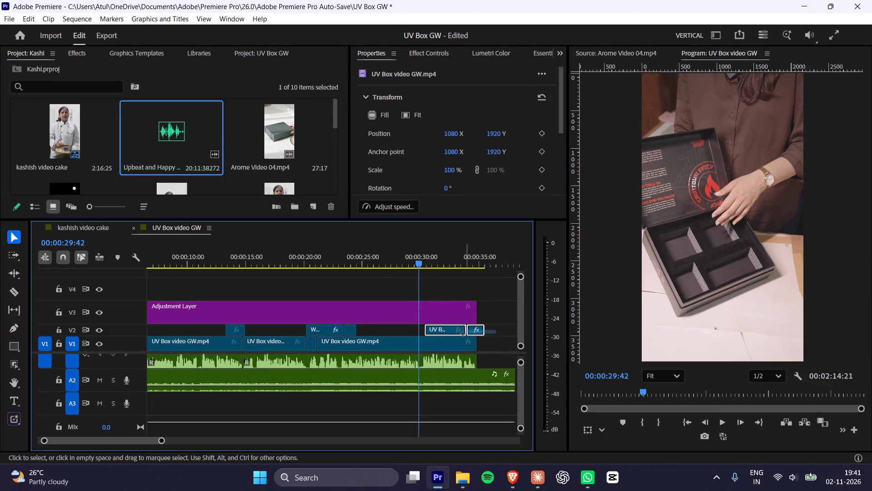
left_click_drag(463, 334, 446, 334)
left_click_drag(441, 333, 496, 332)
key("space")
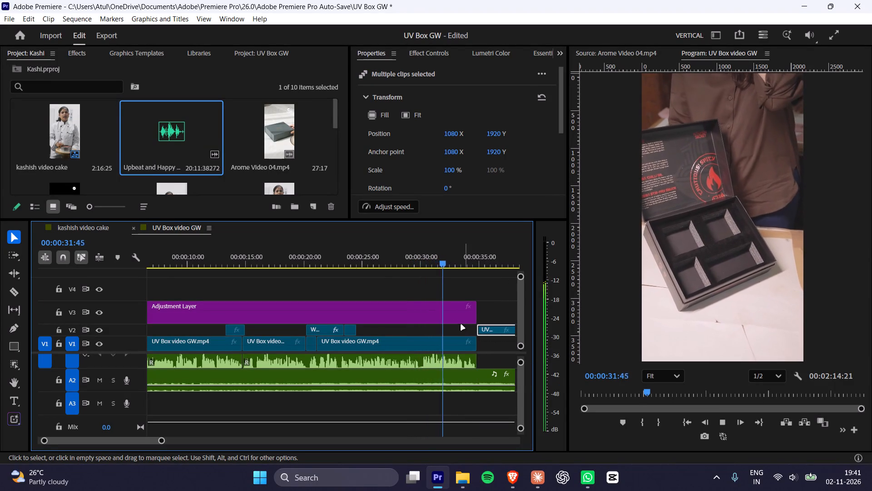
key("space")
left_click(406, 261)
key("space")
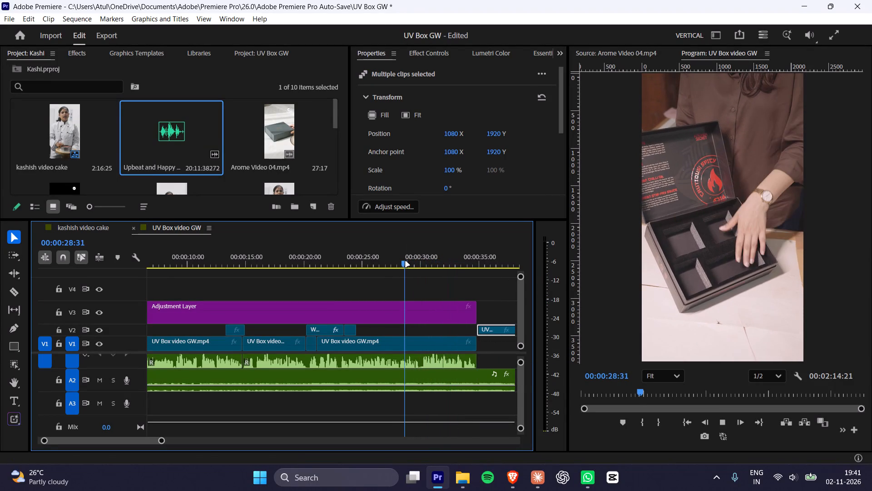
scroll(460, 294, "down", 3, "alt")
left_click(458, 327)
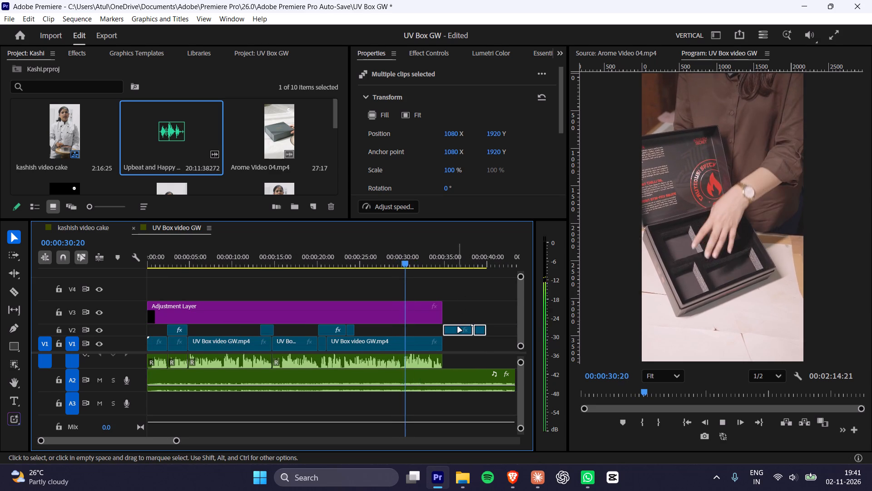
key("space")
Move the short closed-box clip from after the UV-shine clip to about 00:00:30:00 on V2 and play its timing.
left_click(479, 333)
left_click(479, 331)
left_click(479, 298)
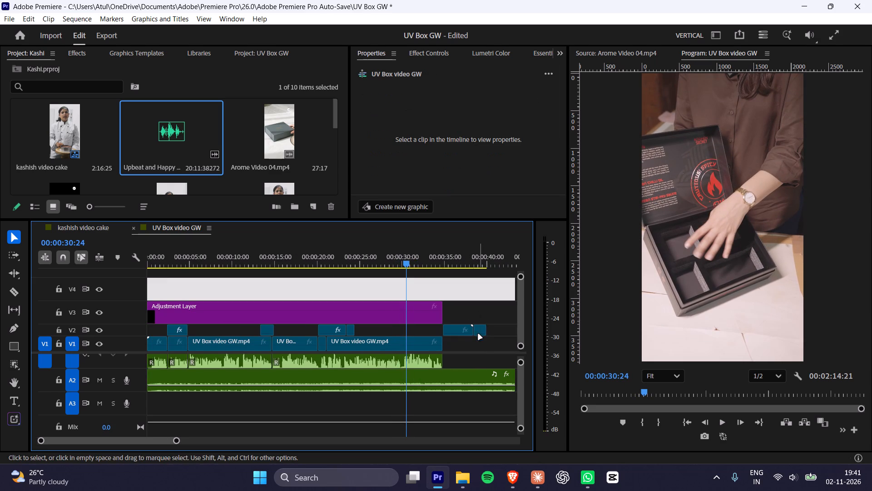
left_click_drag(478, 334, 404, 336)
left_click(456, 333)
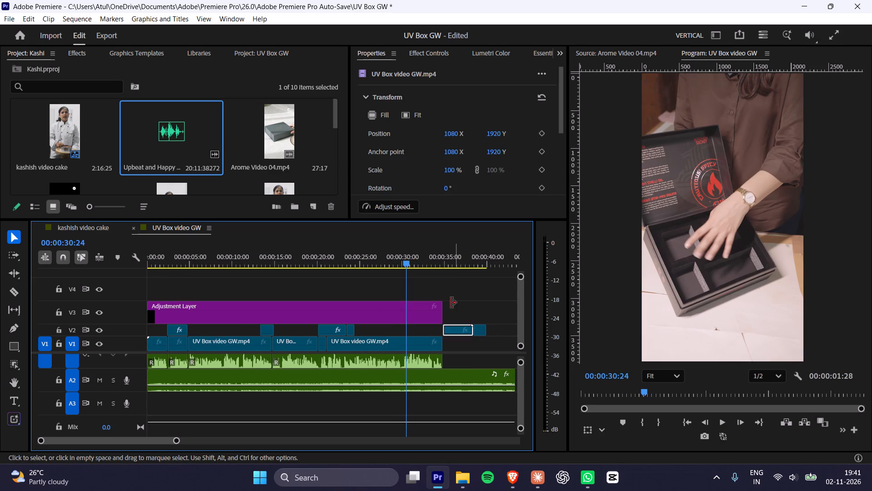
left_click_drag(446, 271, 452, 269)
left_click_drag(452, 262, 482, 263)
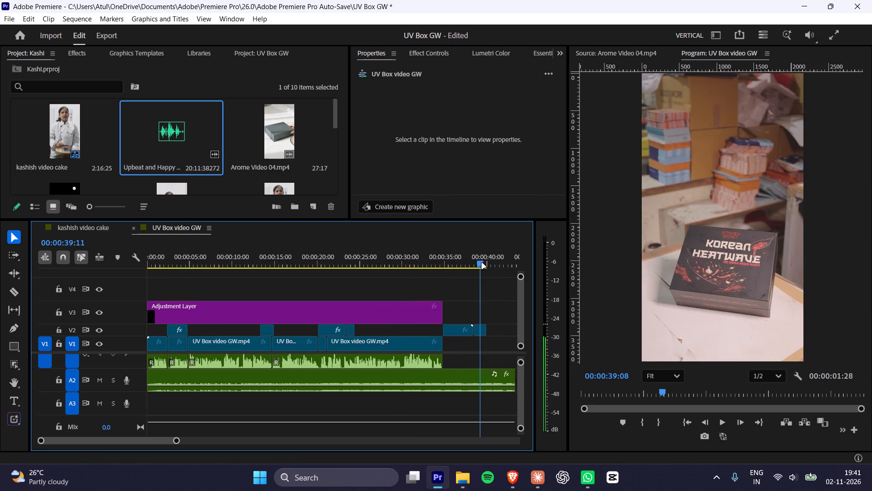
left_click_drag(482, 263, 482, 265)
left_click(479, 333)
left_click_drag(479, 333, 404, 335)
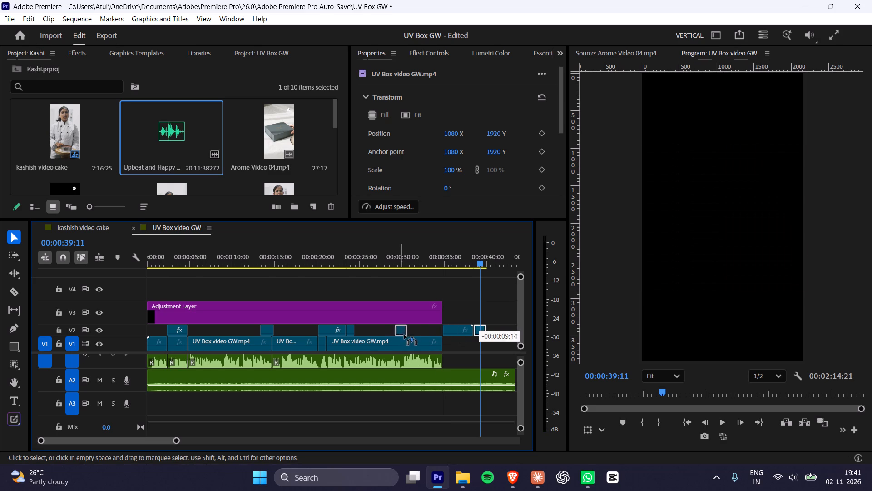
left_click_drag(404, 335, 407, 333)
left_click(396, 260)
key("space")
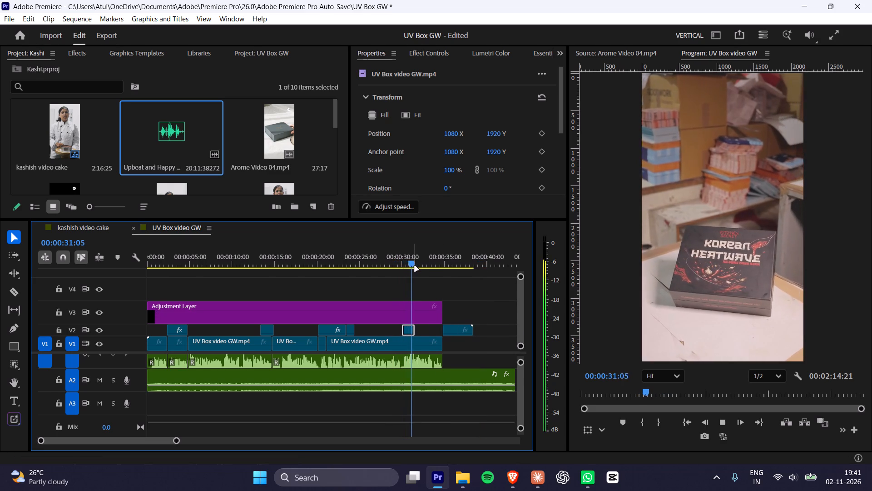
key("space")
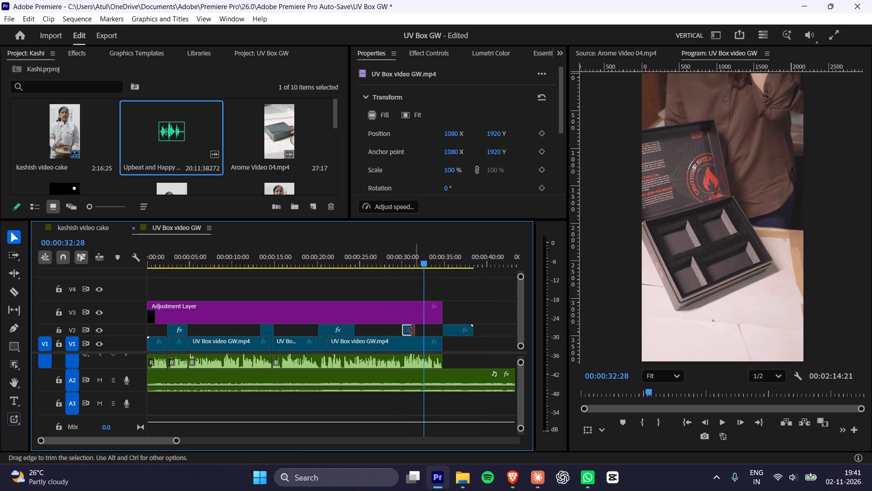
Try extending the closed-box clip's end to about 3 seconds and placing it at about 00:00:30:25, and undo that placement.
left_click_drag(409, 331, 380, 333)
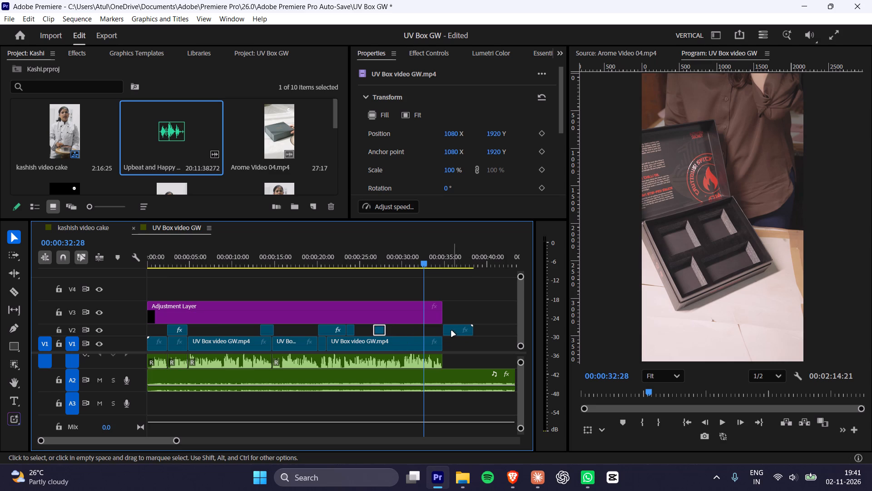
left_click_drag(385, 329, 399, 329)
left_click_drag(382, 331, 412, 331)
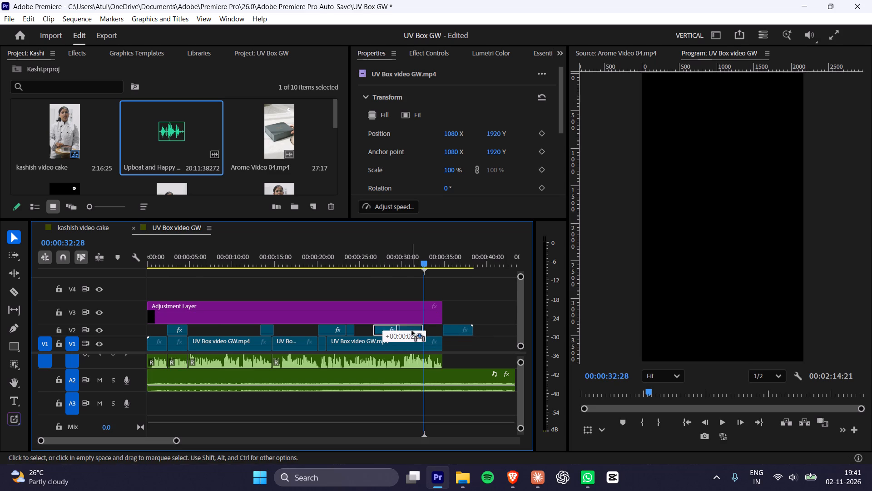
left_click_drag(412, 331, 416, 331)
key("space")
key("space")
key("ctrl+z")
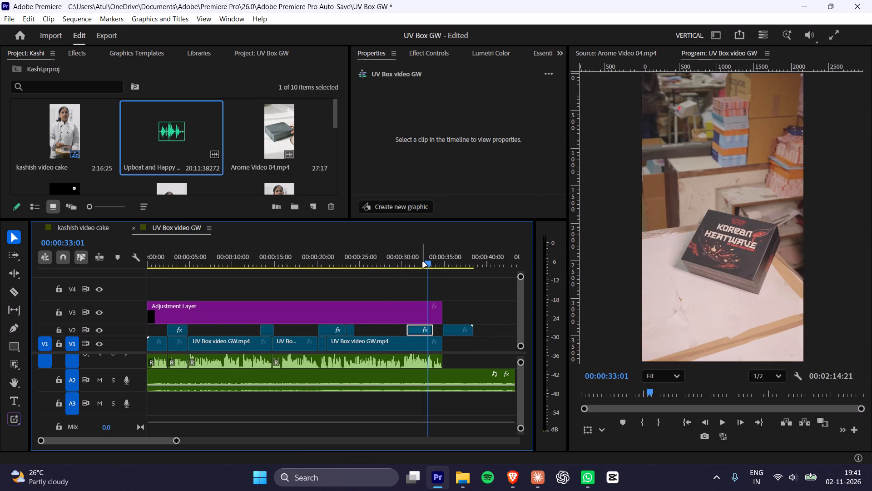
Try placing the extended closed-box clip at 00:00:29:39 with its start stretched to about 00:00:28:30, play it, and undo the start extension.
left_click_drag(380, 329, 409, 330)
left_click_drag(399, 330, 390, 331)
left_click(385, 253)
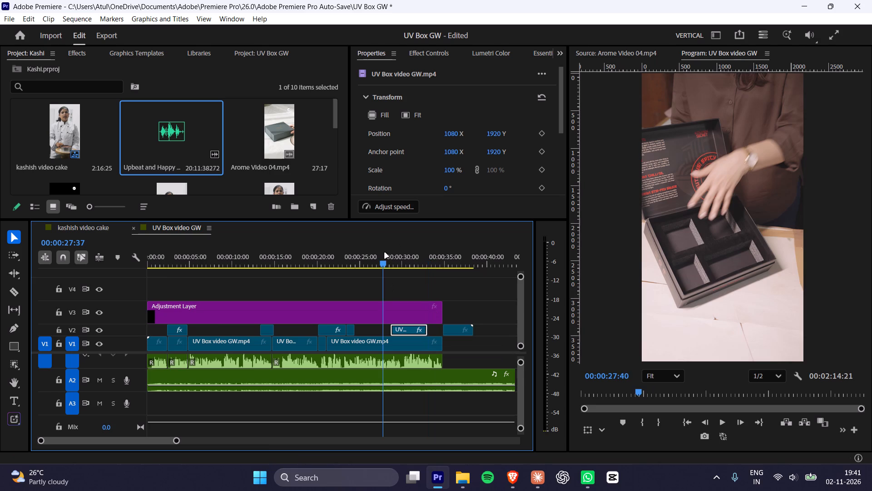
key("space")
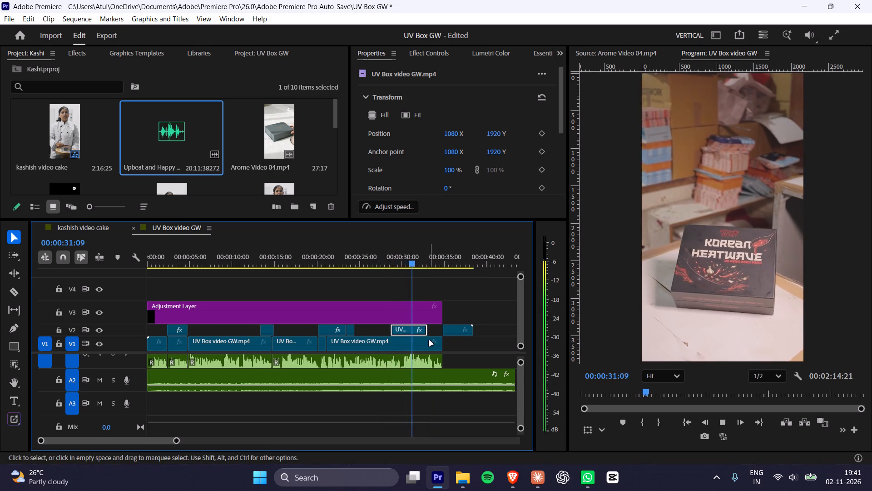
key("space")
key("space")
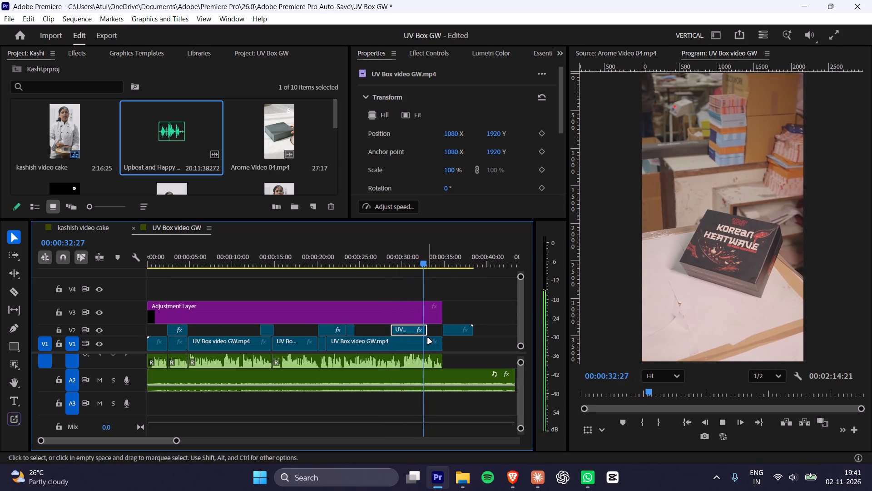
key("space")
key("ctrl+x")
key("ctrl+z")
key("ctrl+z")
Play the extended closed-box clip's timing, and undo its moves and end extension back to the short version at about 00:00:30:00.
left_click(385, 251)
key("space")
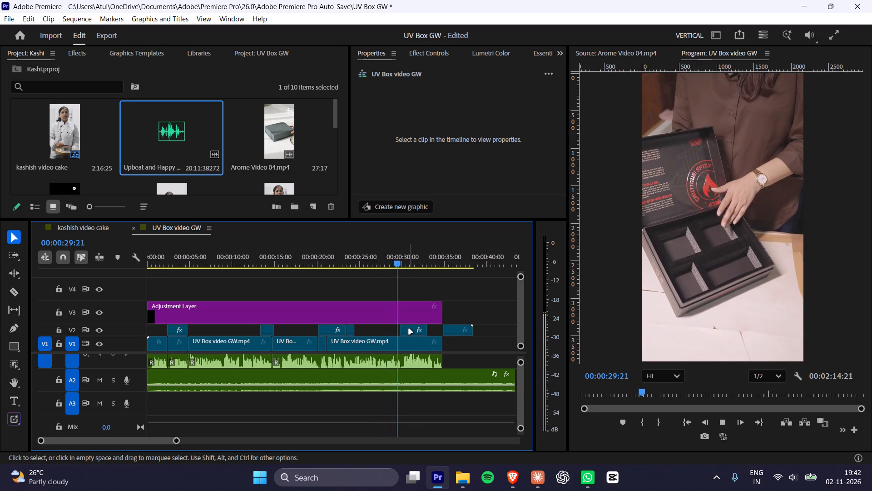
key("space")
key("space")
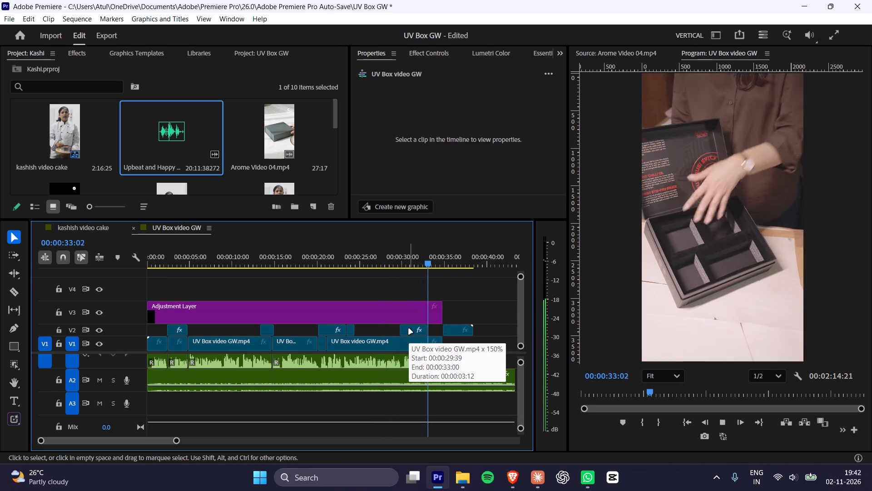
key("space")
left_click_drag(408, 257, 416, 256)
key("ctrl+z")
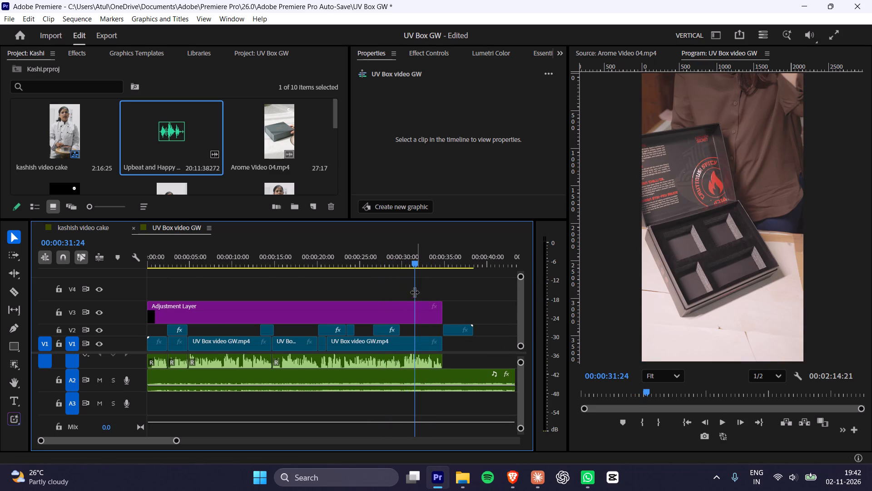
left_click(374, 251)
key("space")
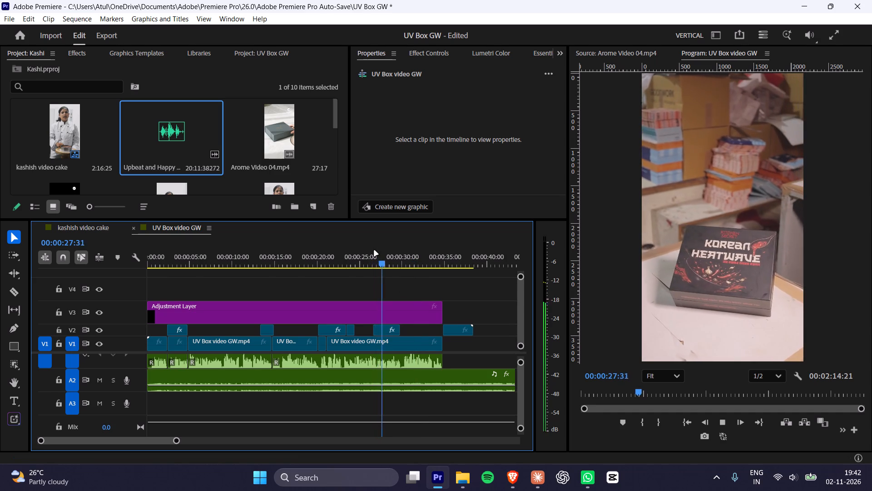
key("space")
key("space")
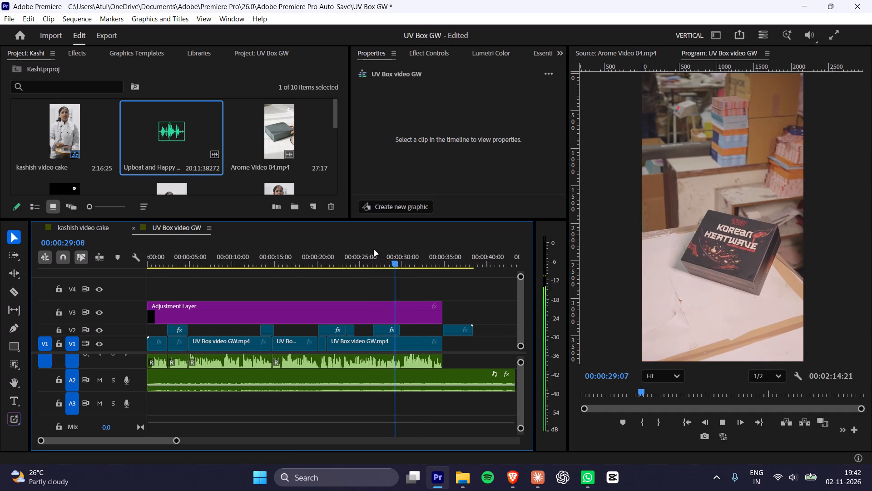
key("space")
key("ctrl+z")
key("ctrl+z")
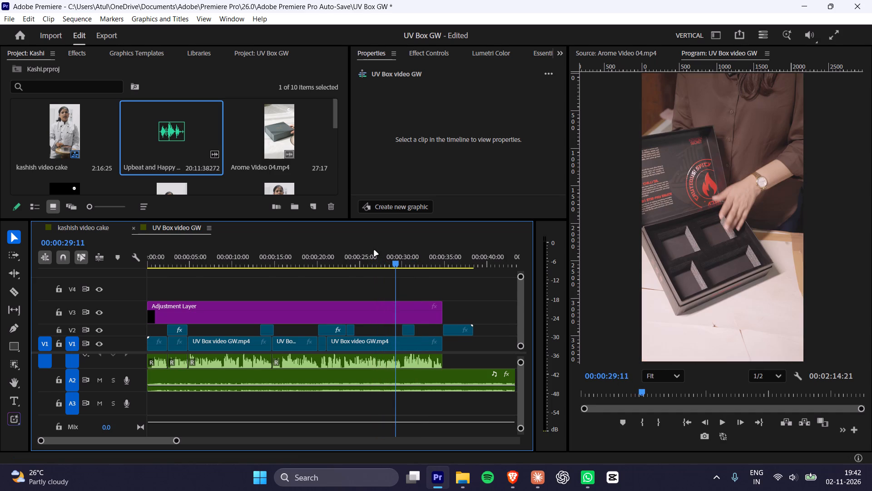
Move the short closed-box clip on V2 slightly earlier to start at about 00:00:29:30, and play through to the end of V1.
left_click(410, 259)
key("space")
key("space")
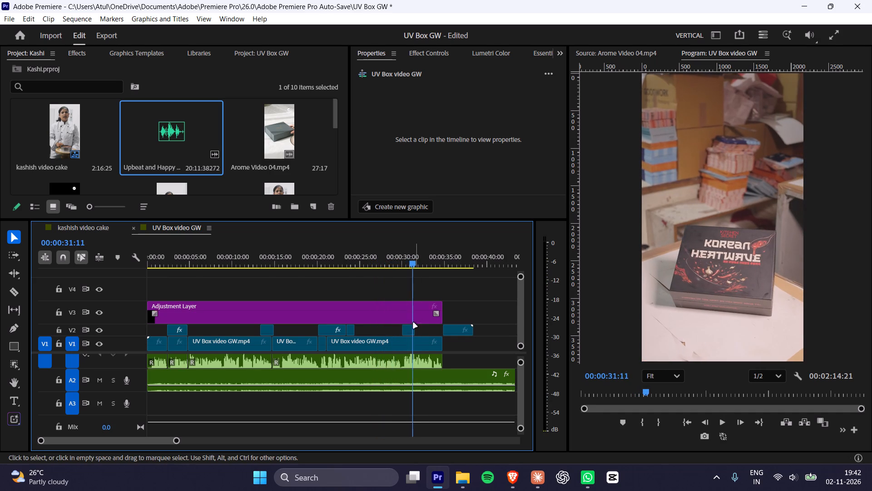
left_click_drag(408, 330, 396, 331)
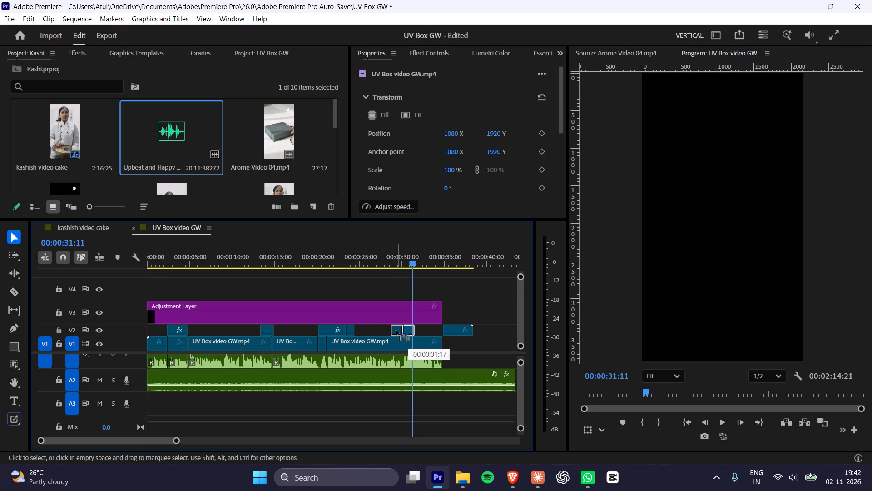
left_click_drag(396, 331, 399, 331)
left_click(387, 245)
key("space")
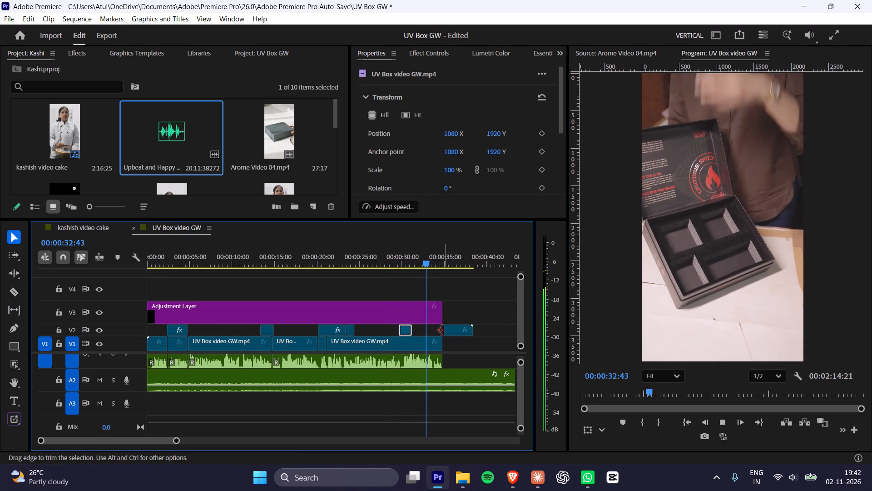
key("space")
key("space")
key("space")
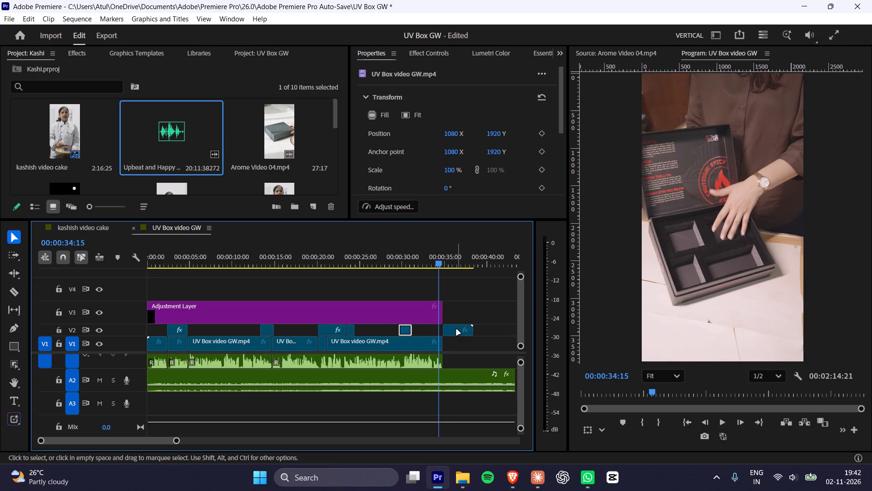
Move the UV-shine clip on V2 back over the footage so it ends flush with V1's end, and play its timing.
left_click_drag(456, 330, 426, 331)
key("space")
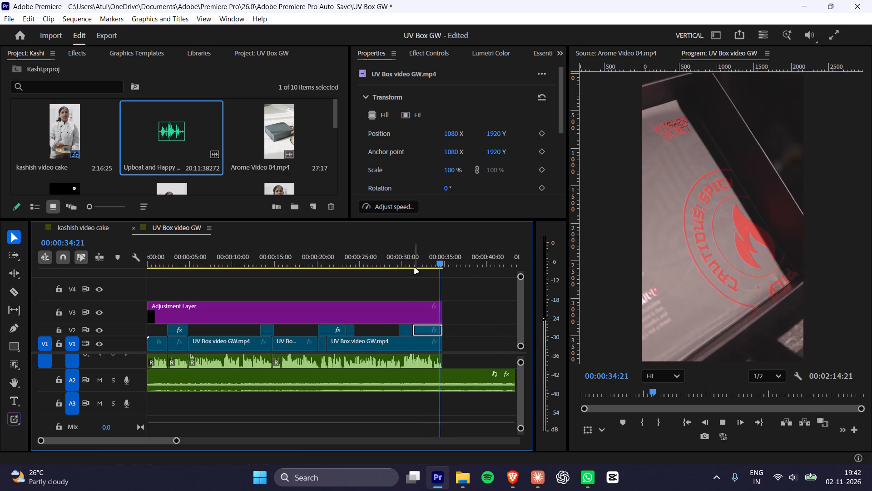
key("space")
left_click(408, 261)
key("space")
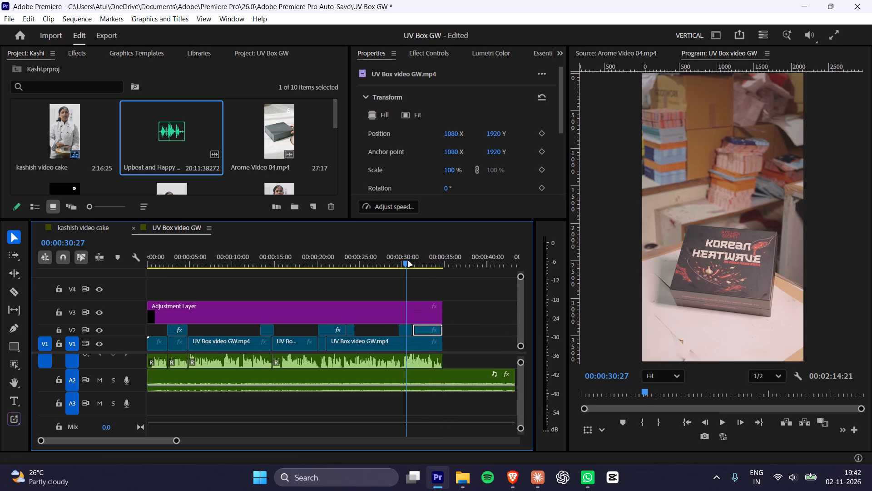
key("space")
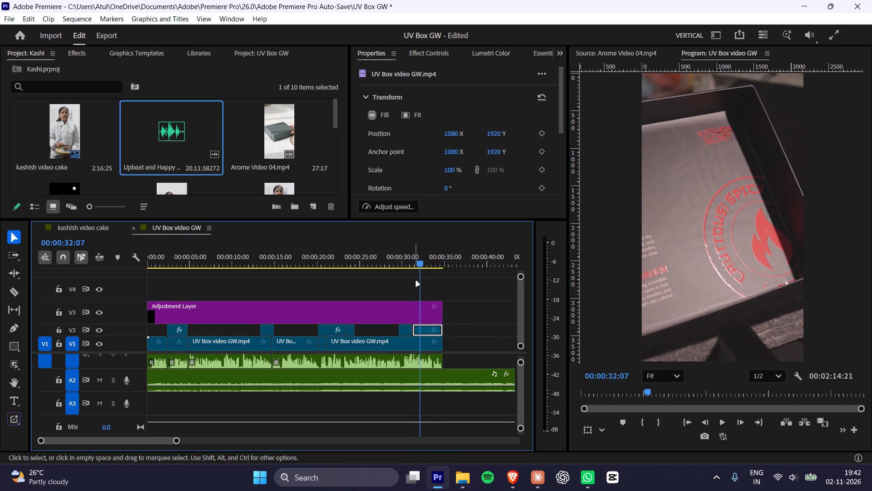
Close the small V2 gap by moving the short closed-box clip slightly later against the start of the UV-shine clip.
scroll(411, 334, "up", 17, "alt")
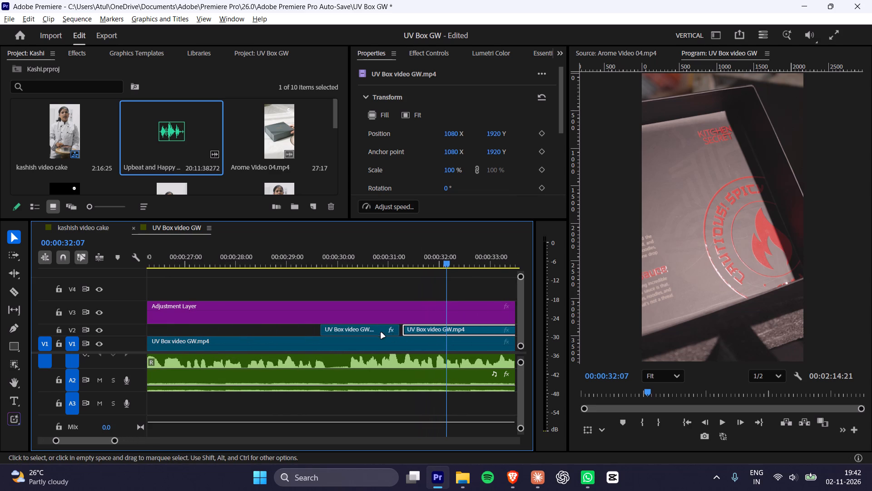
left_click_drag(372, 330, 379, 330)
left_click(338, 242)
left_click(320, 235)
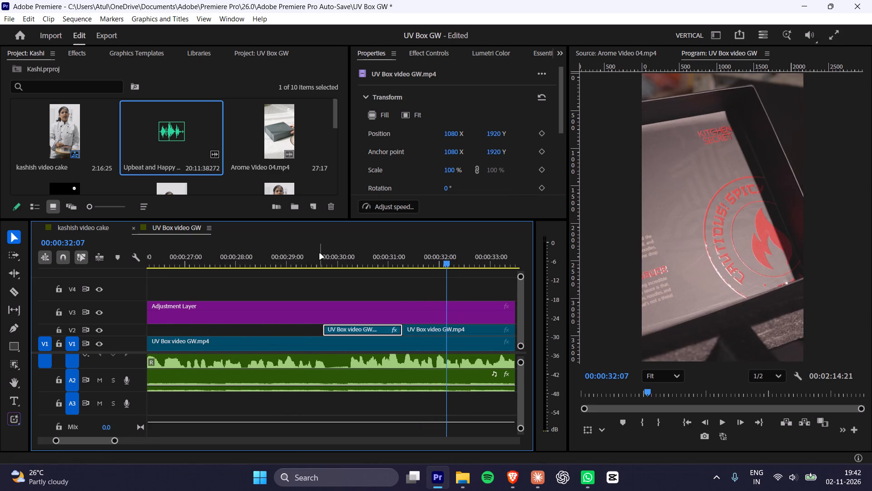
Play the closed-box and UV-shine overlay shots on V2 from just before the closed-box clip.
left_click(321, 262)
key("space")
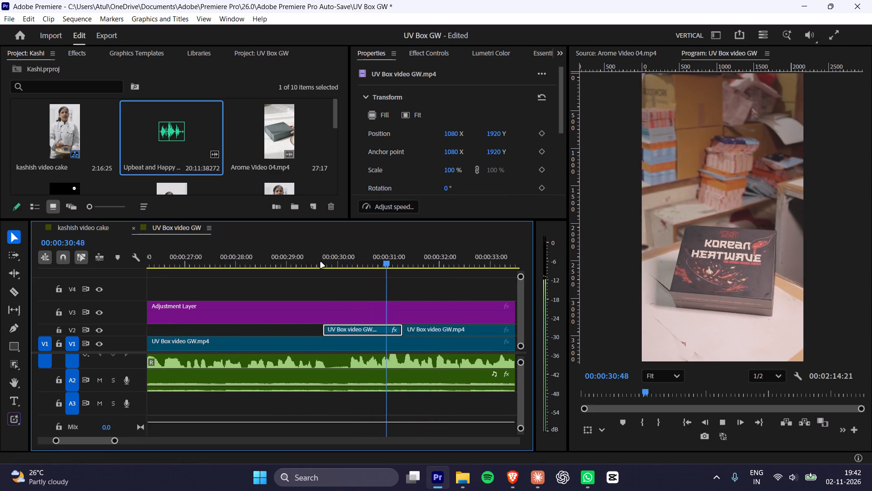
key("space")
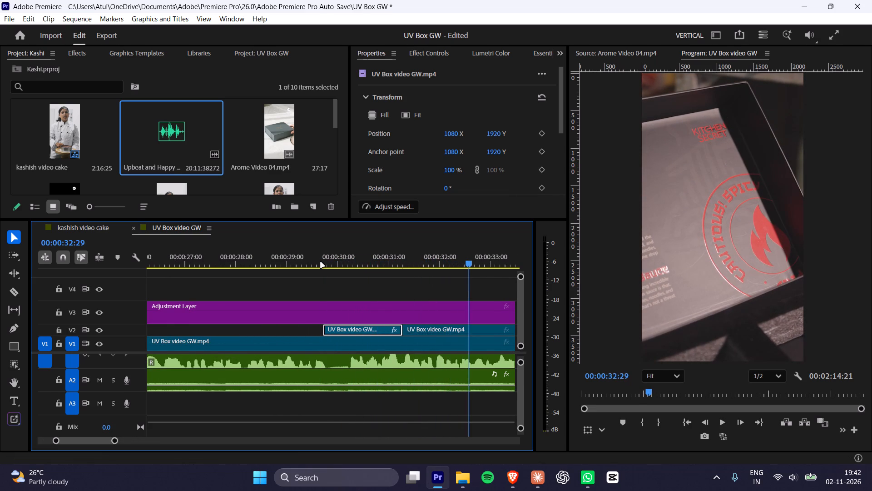
Move the goodwork logo clip on V4 to the start of the sequence above the adjustment layer, and play the opening.
scroll(314, 323, "down", 14, "alt")
scroll(243, 321, "down", 4, "alt")
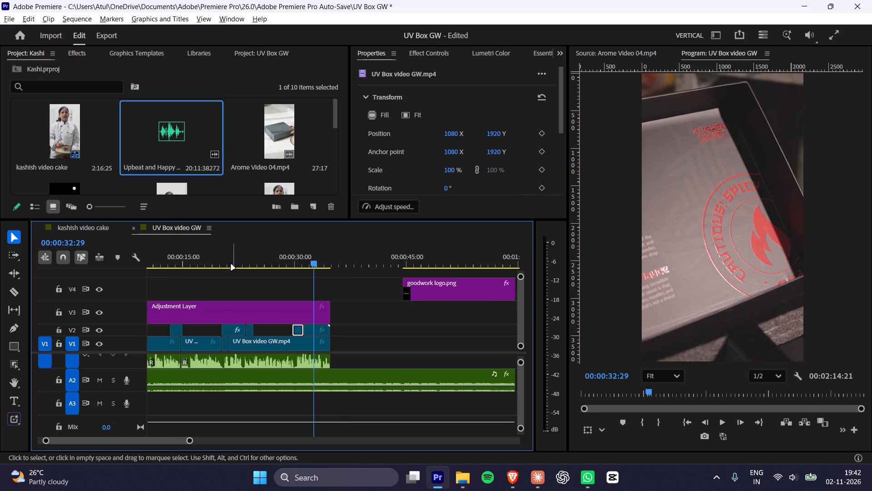
left_click_drag(231, 263, 0, 268)
left_click_drag(191, 261, 0, 267)
scroll(334, 321, "down", 7, "alt")
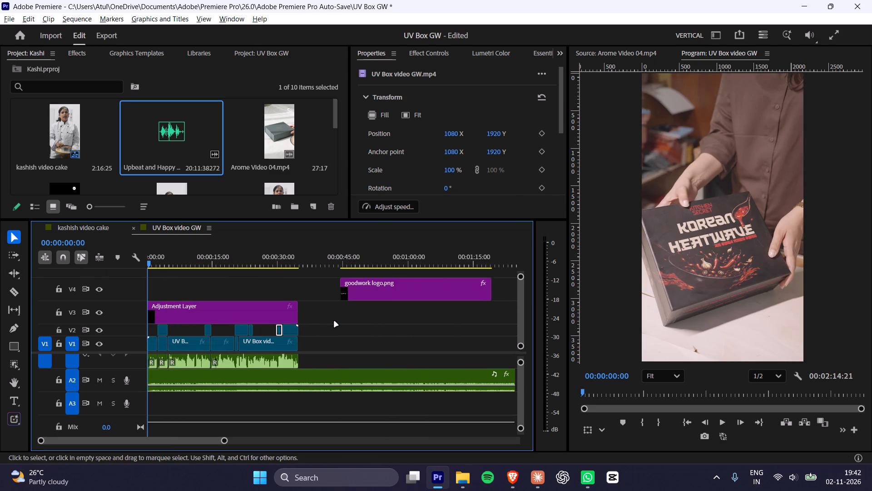
scroll(334, 321, "down", 2, "alt")
left_click_drag(331, 291, 173, 289)
key("space")
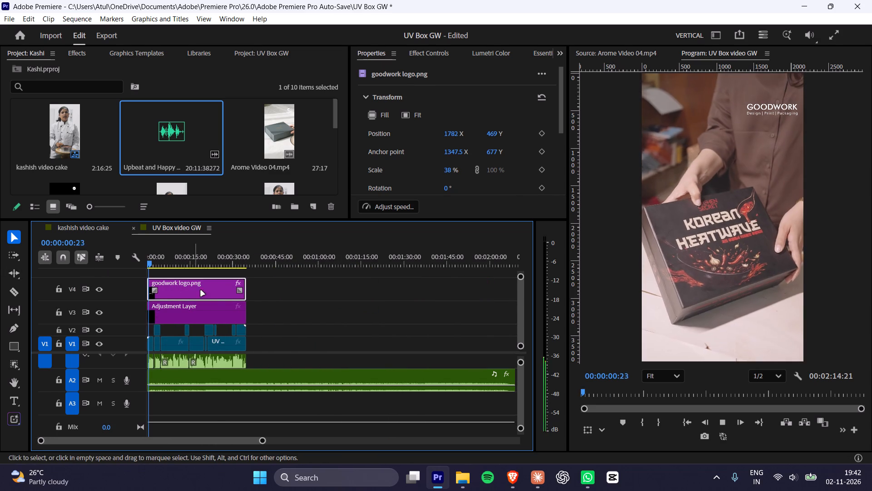
key("space")
key("space")
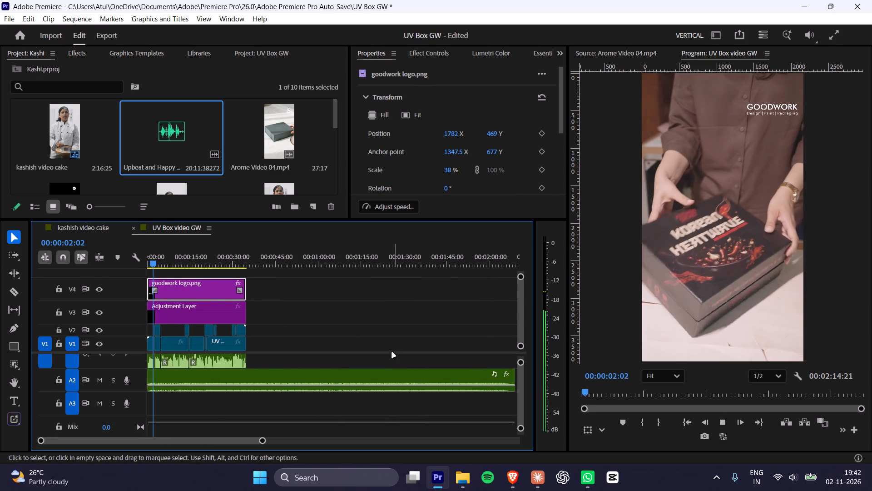
key("space")
left_click(294, 291)
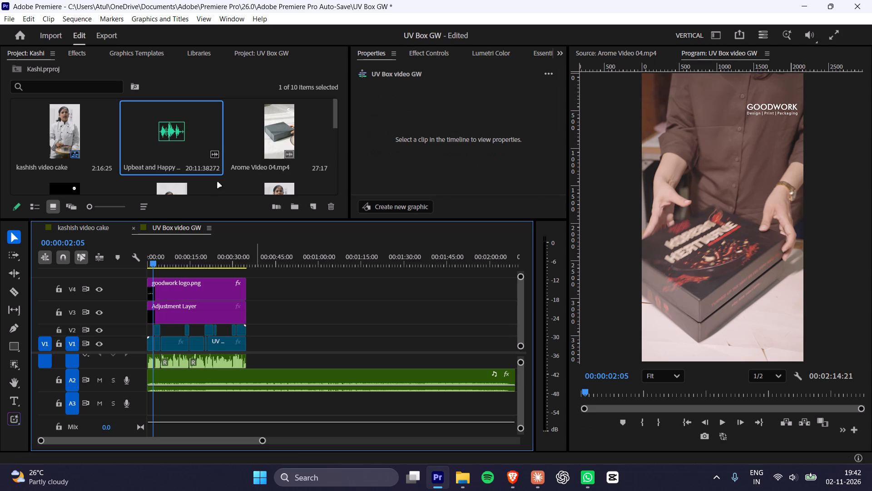
Import the sketch book video GW video clip from the Desktop folder into the Kashi project.
scroll(274, 163, "down", 8)
double_click(290, 171)
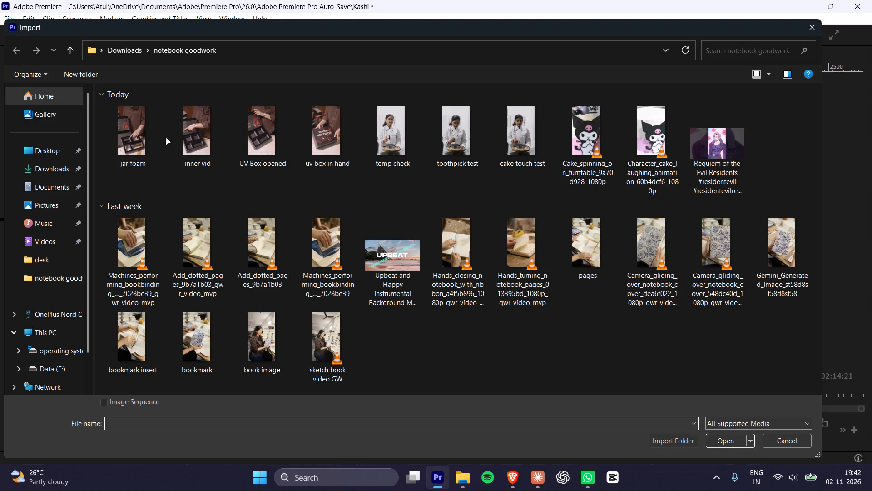
left_click(51, 166)
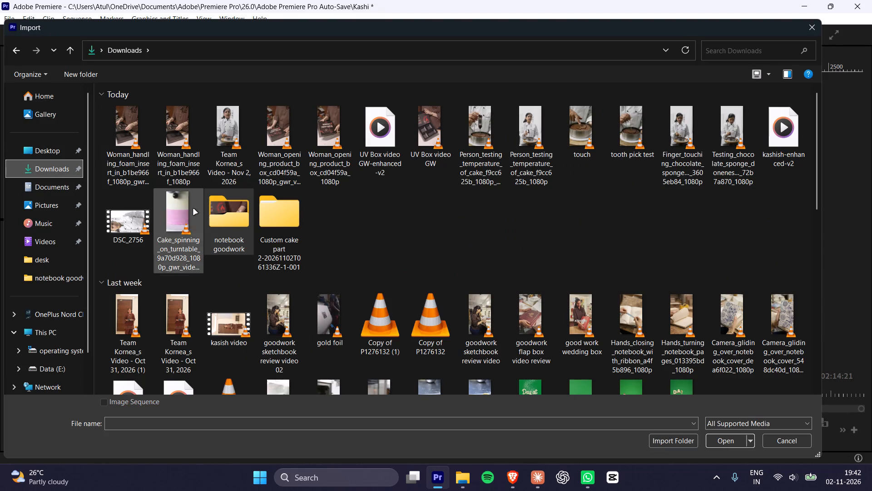
double_click(249, 228)
left_click(240, 202)
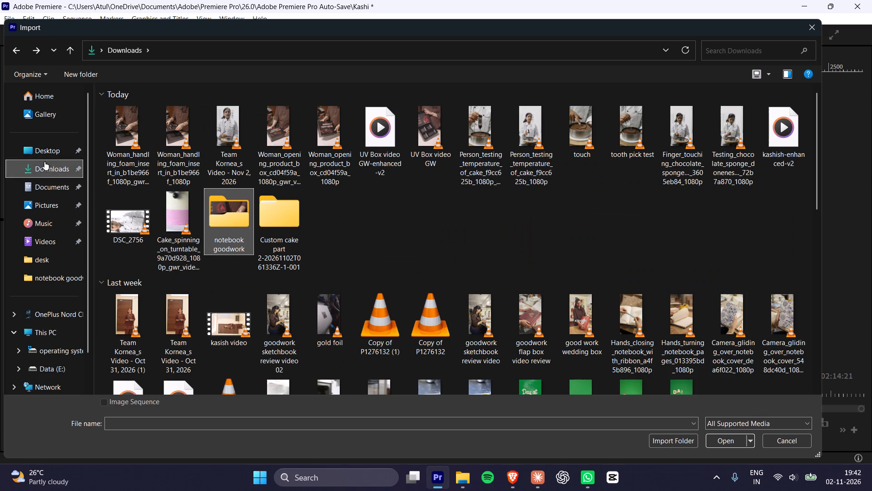
left_click(36, 142)
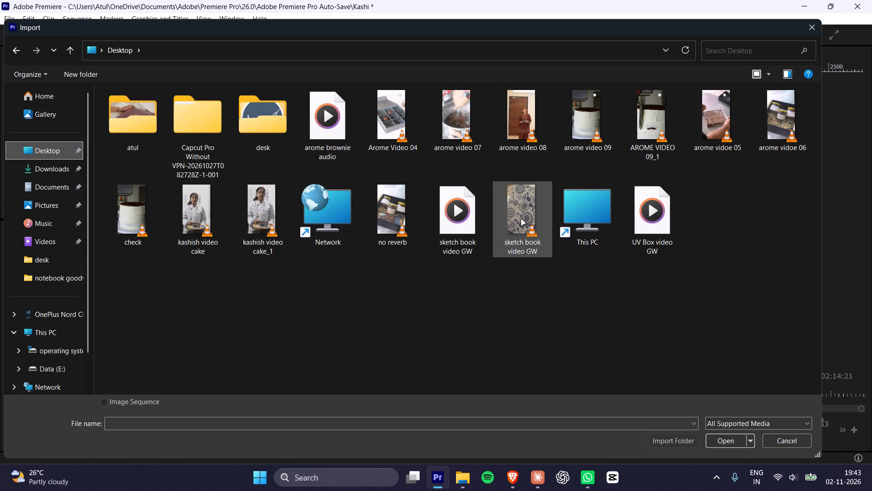
double_click(508, 205)
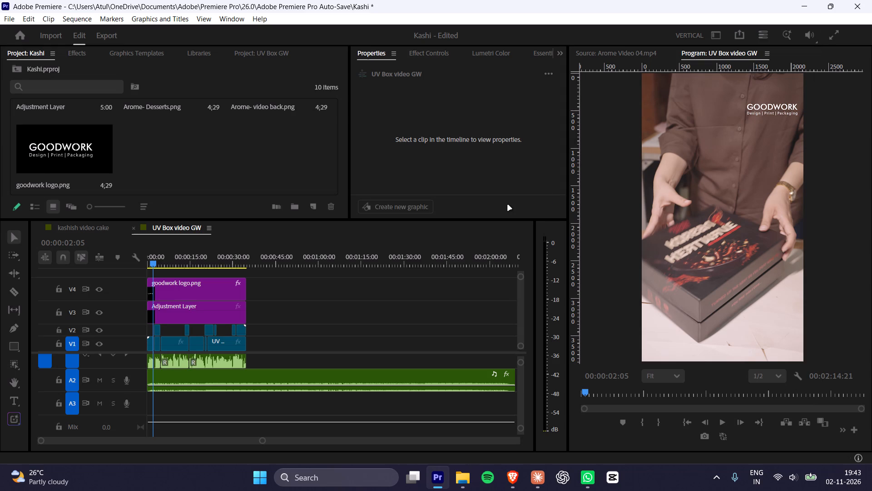
Scrub through the kashish video cake sequence, and return to the UV Box video GW sequence.
scroll(198, 232, "up", 2)
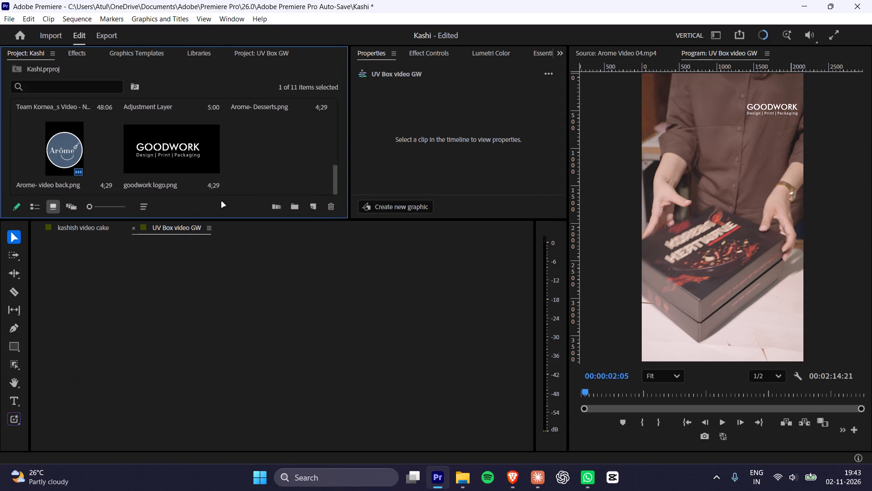
scroll(238, 175, "down", 3)
scroll(376, 295, "up", 2)
left_click(444, 311)
left_click_drag(339, 263, 245, 266)
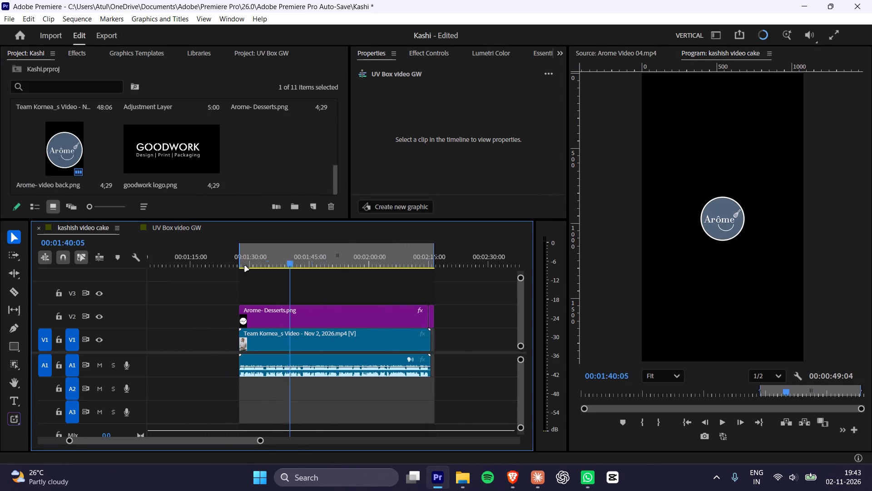
left_click_drag(245, 266, 9, 322)
left_click_drag(288, 254, 362, 262)
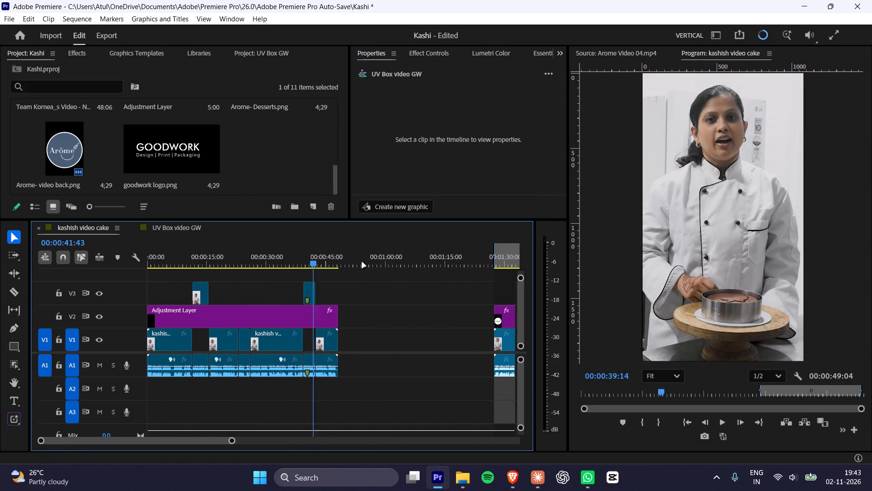
left_click_drag(362, 262, 315, 264)
left_click(173, 225)
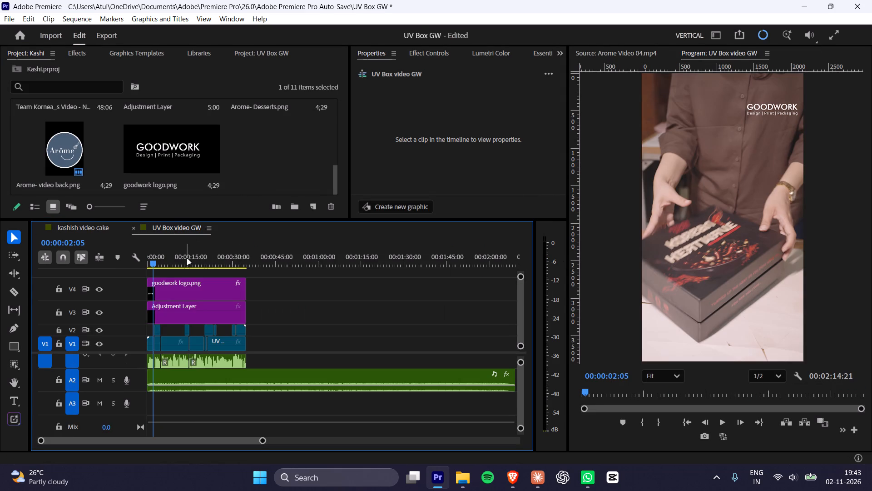
Place the sketch book video GW clip from the project on V4, in the empty stretch after the logo clip.
left_click(187, 259)
left_click(311, 310)
scroll(253, 170, "down", 3)
scroll(253, 170, "up", 3)
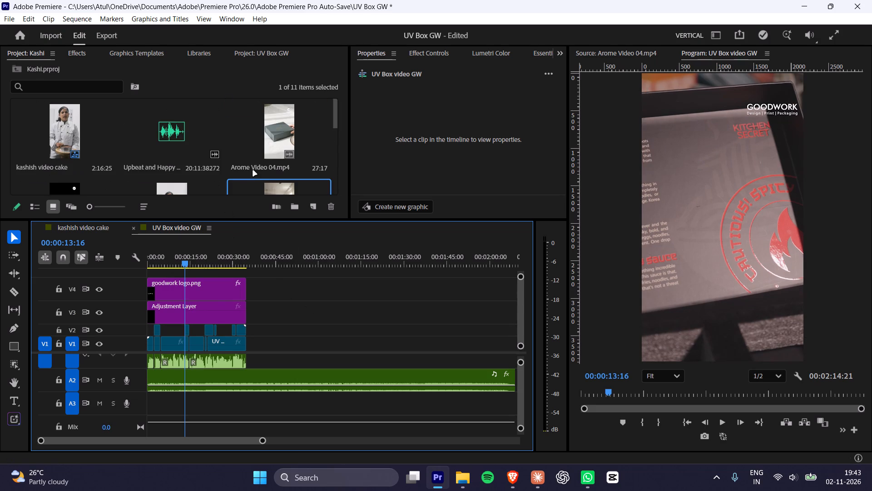
scroll(263, 145, "up", 4)
scroll(125, 146, "down", 1)
scroll(204, 146, "down", 1)
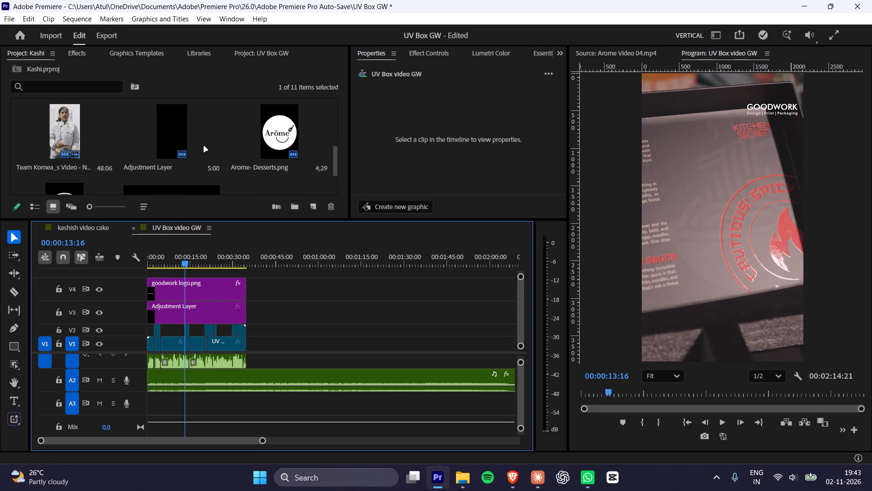
scroll(173, 151, "down", 2)
left_click(258, 156)
scroll(263, 158, "up", 4)
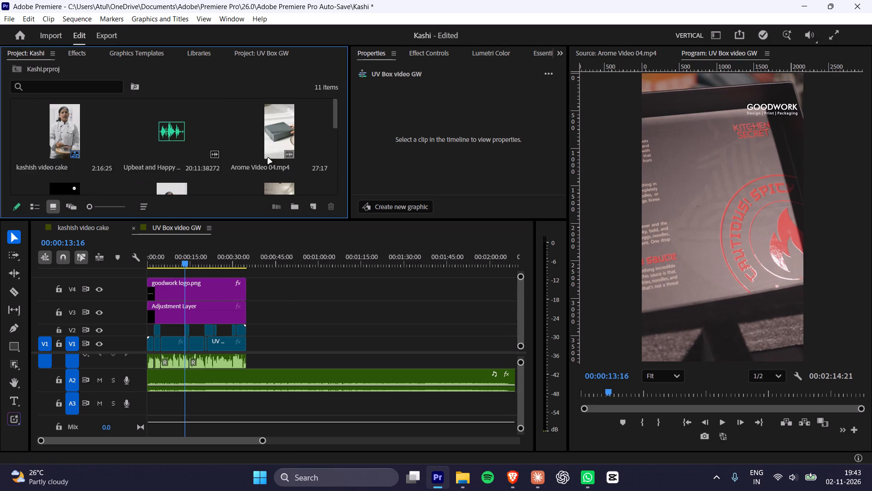
scroll(268, 158, "down", 1)
left_click_drag(269, 128, 267, 293)
Scale the sketch book video GW clip to fill the vertical frame.
left_click_drag(293, 256, 310, 255)
left_click_drag(420, 51, 421, 58)
left_click(391, 57)
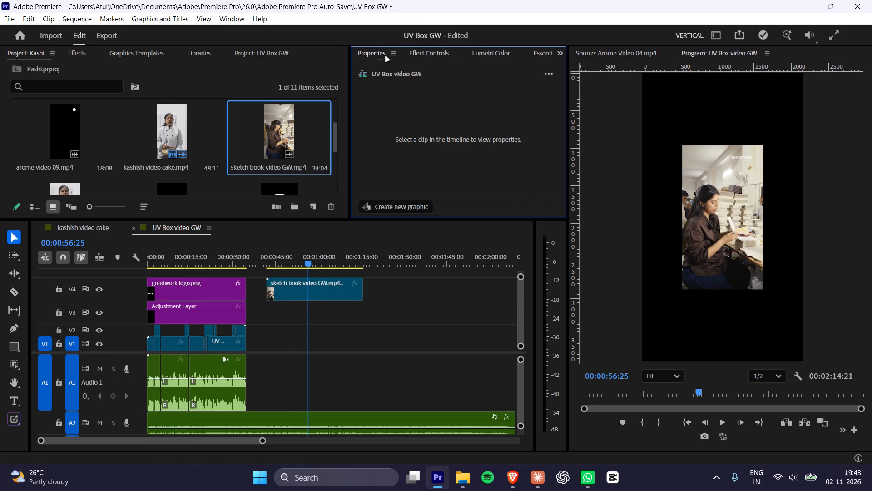
left_click(319, 293)
left_click(407, 111)
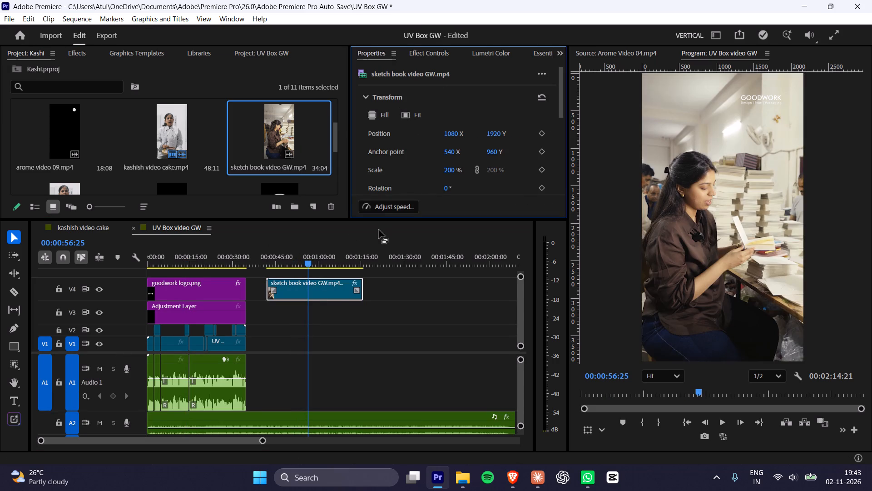
Move the sketch book video GW clip onto the track above the logo, starting at the beginning of the sequence, and scrub to about 00:00:17:45.
left_click_drag(286, 288, 163, 276)
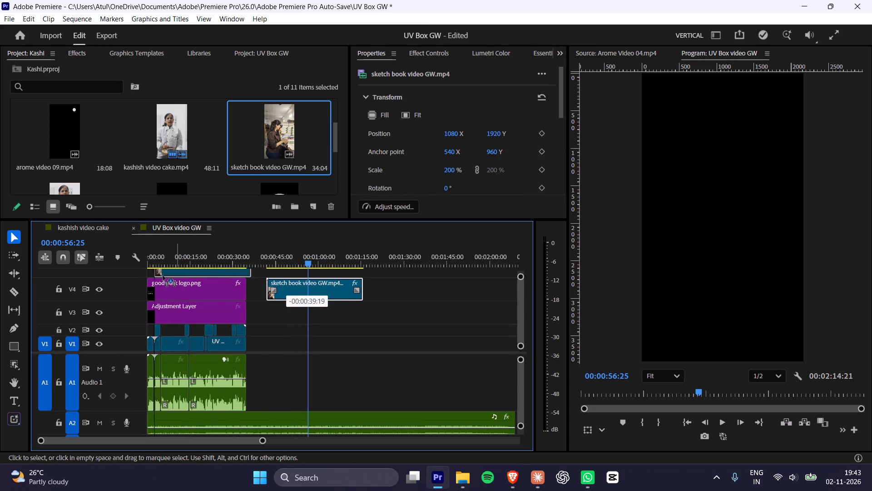
left_click_drag(163, 276, 115, 271)
left_click_drag(174, 256, 199, 254)
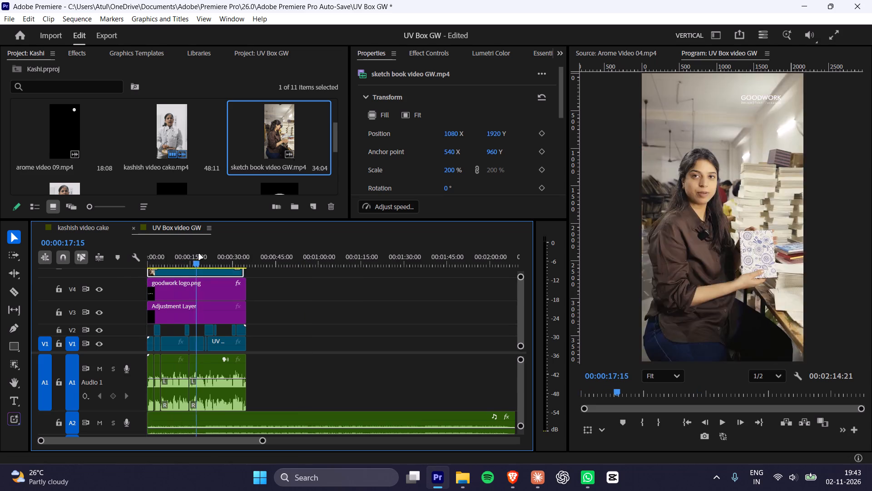
left_click_drag(199, 254, 199, 254)
Lower the sketch book video GW clip's opacity to 19% as a see-through reference for the logo.
left_click(220, 271)
scroll(456, 182, "down", 2)
left_click_drag(449, 184, 403, 185)
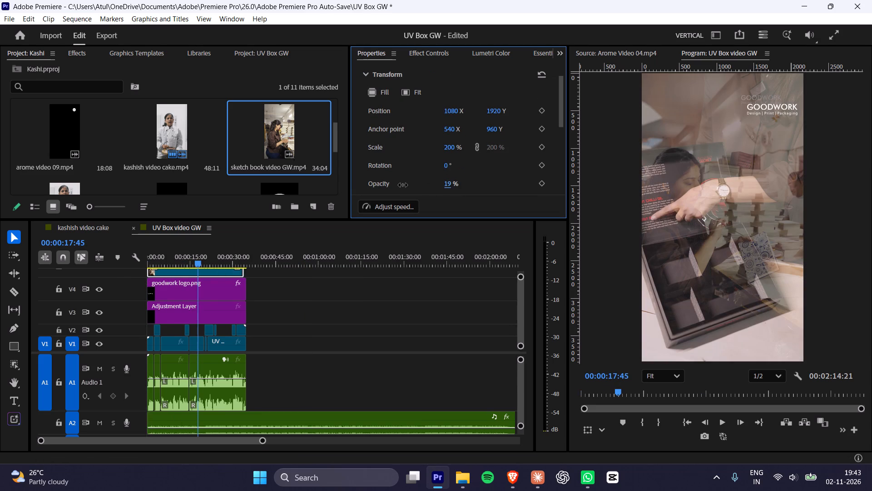
Match the goodwork logo to the reference logo's size and horizontal placement with scale 30% and X position 1634.
left_click(208, 290)
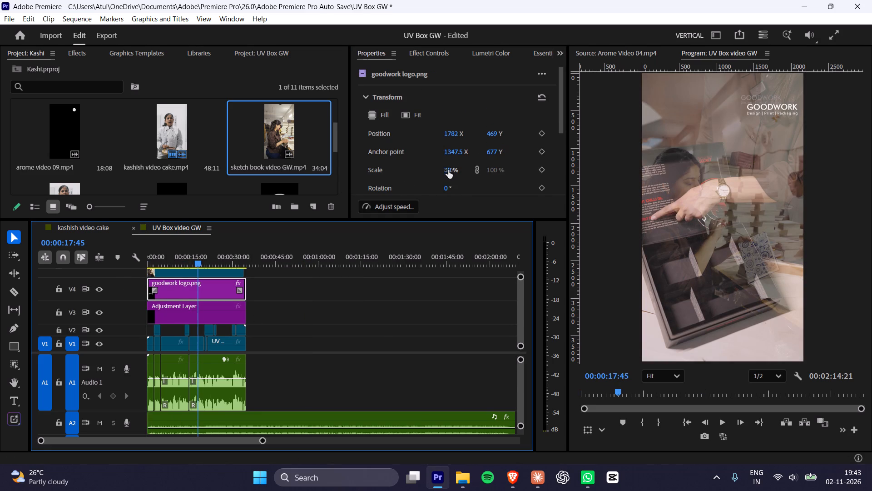
left_click_drag(448, 170, 443, 170)
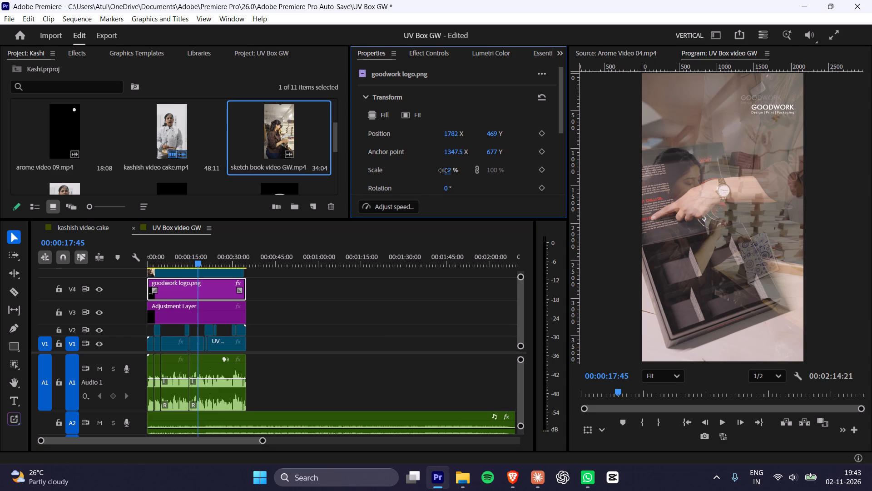
left_click_drag(443, 170, 442, 170)
left_click_drag(451, 134, 423, 134)
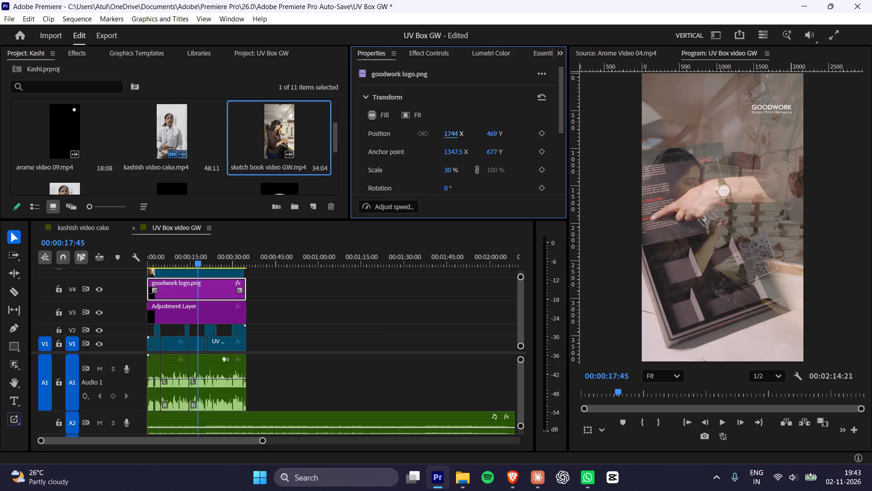
left_click_drag(423, 134, 352, 137)
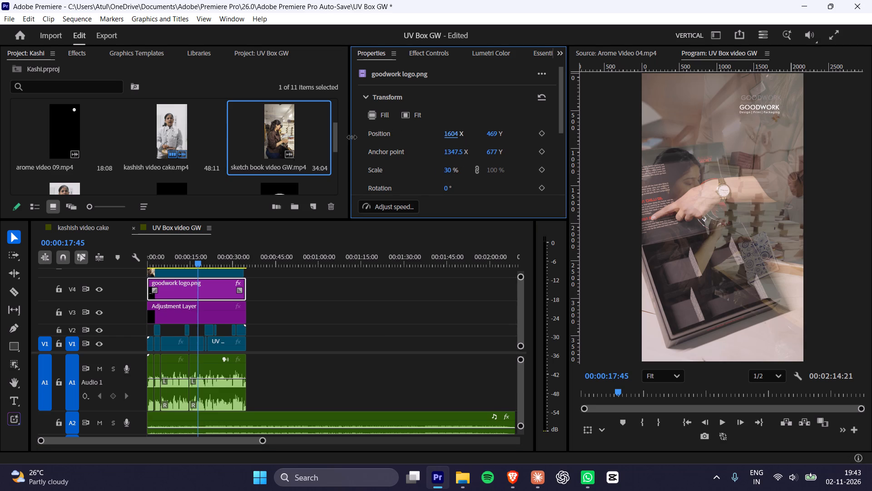
left_click_drag(352, 137, 368, 136)
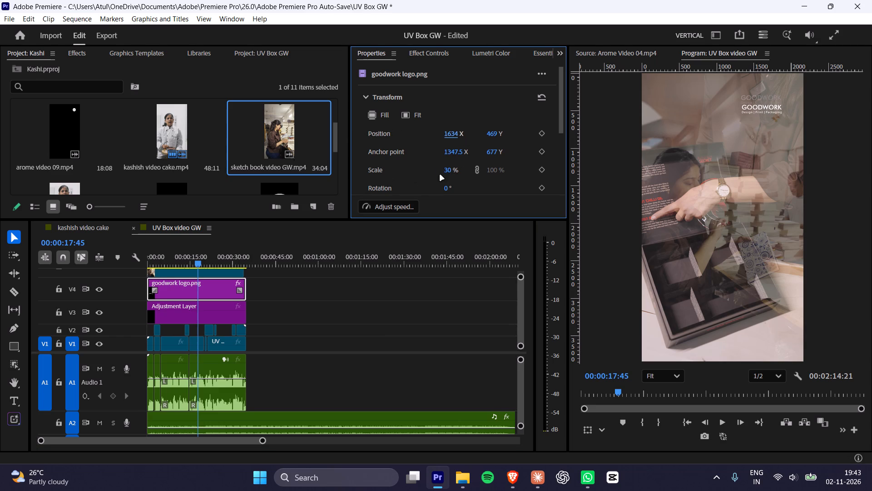
left_click(216, 276)
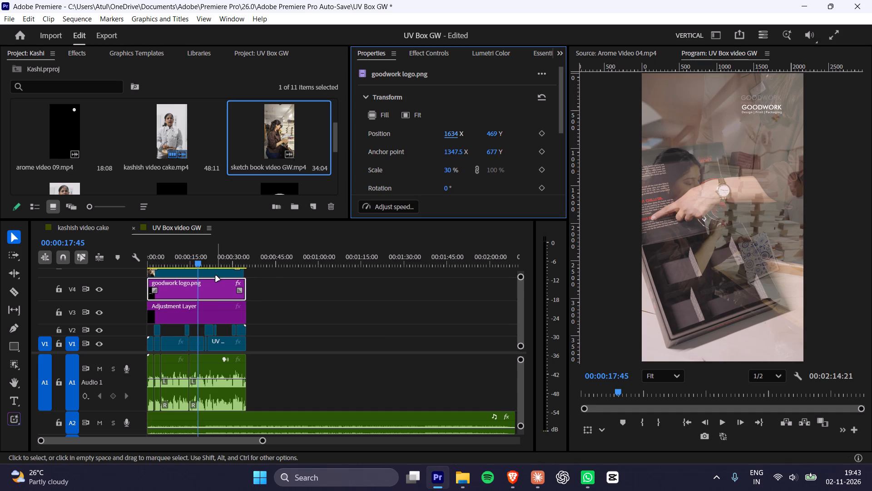
Raise the goodwork logo onto the reference logo by setting its anchor point Y to 1112.
left_click(213, 289)
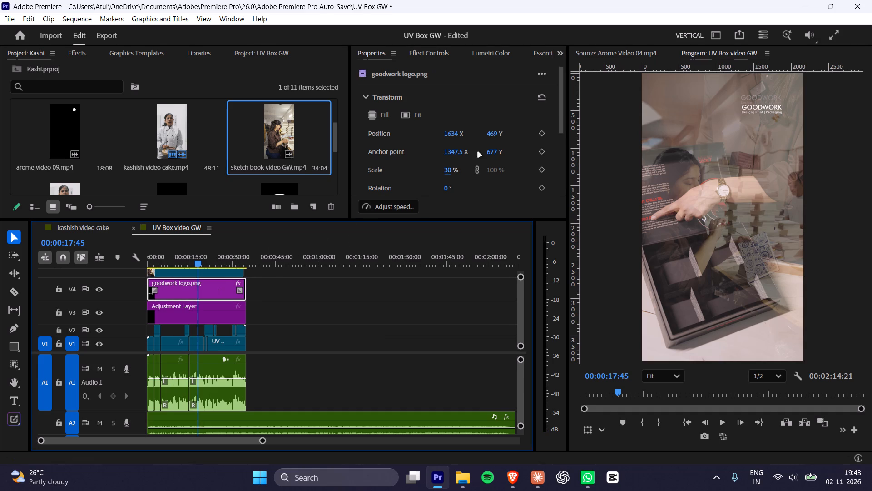
left_click_drag(493, 151, 484, 154)
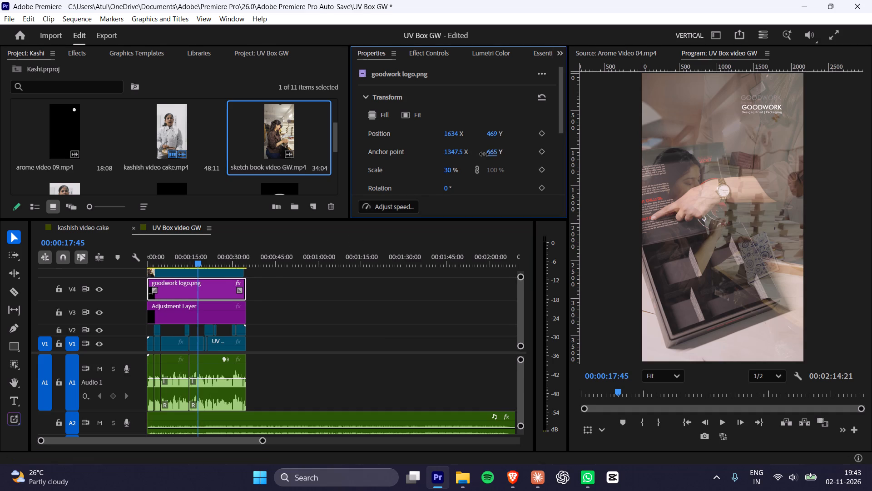
left_click_drag(484, 154, 758, 177)
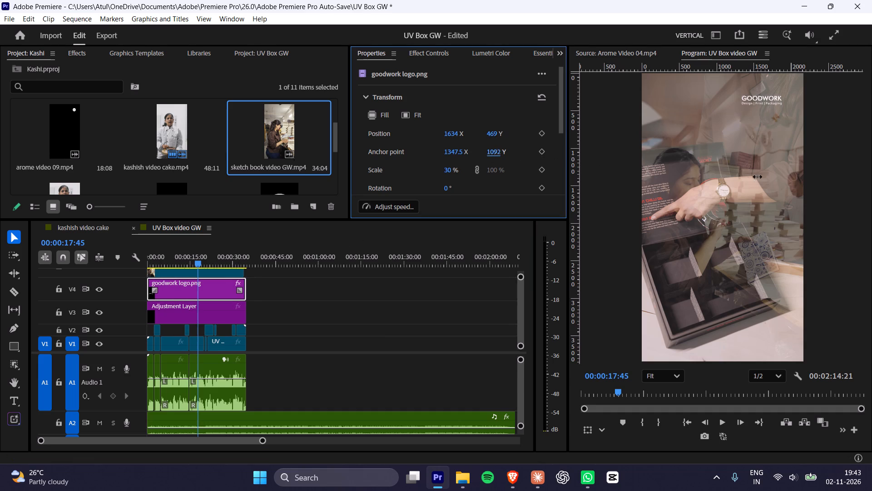
left_click_drag(758, 177, 765, 178)
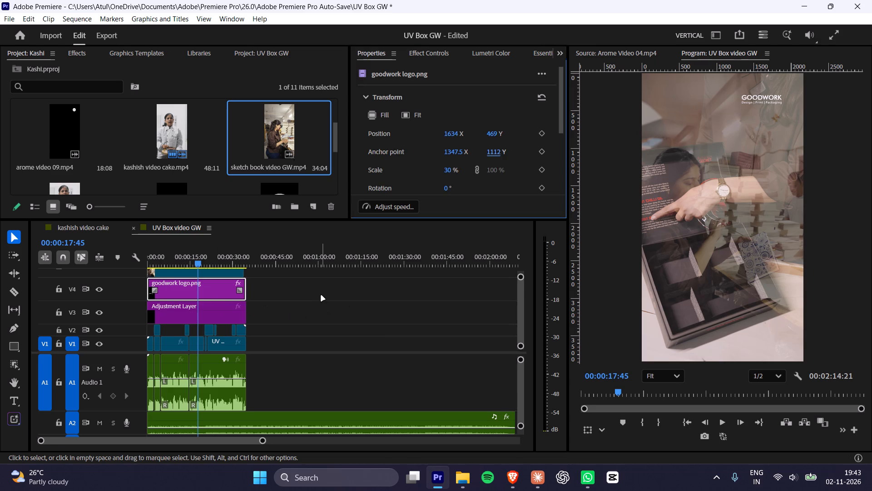
left_click(321, 296)
left_click(218, 289)
left_click(209, 309)
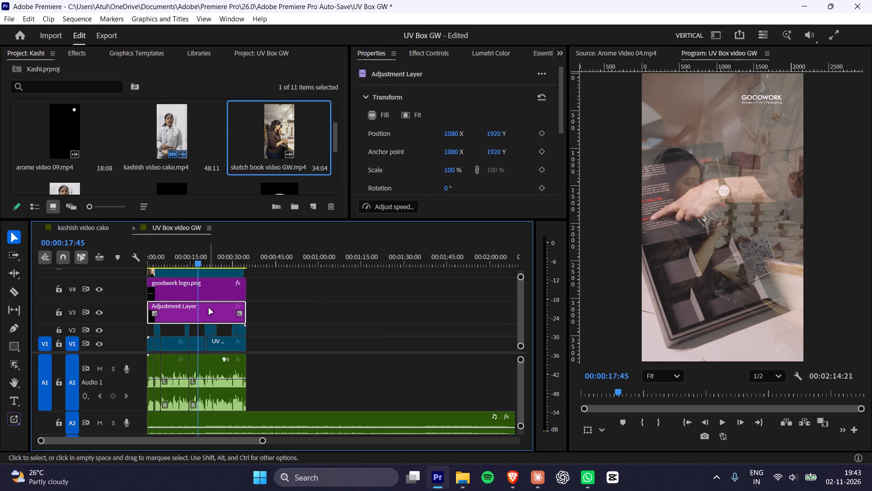
Delete the see-through sketch book video GW reference clip above the logo and review the sequence from its start to about 00:00:20:17.
left_click_drag(197, 261, 75, 262)
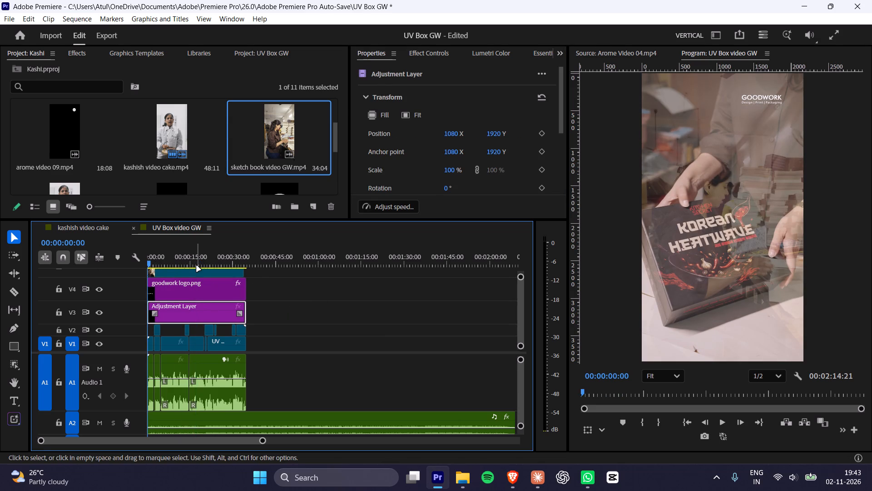
left_click(198, 270)
key("Delete")
key("space")
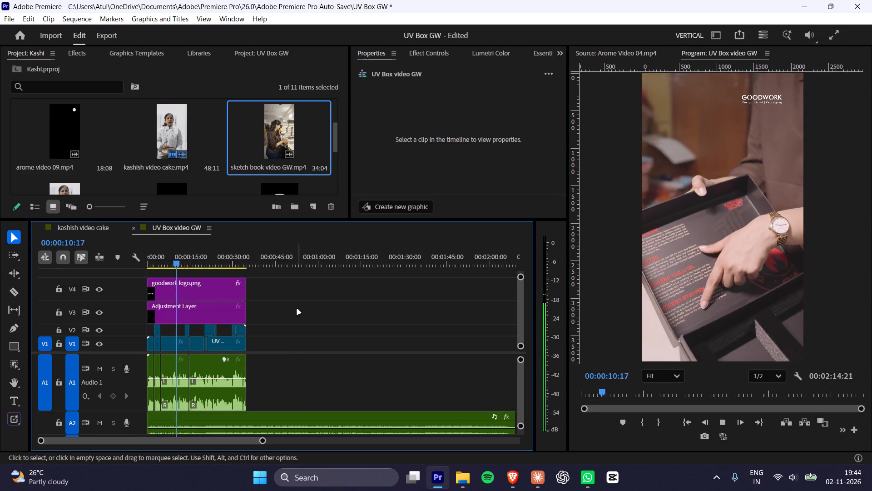
scroll(329, 303, "up", 9, "alt")
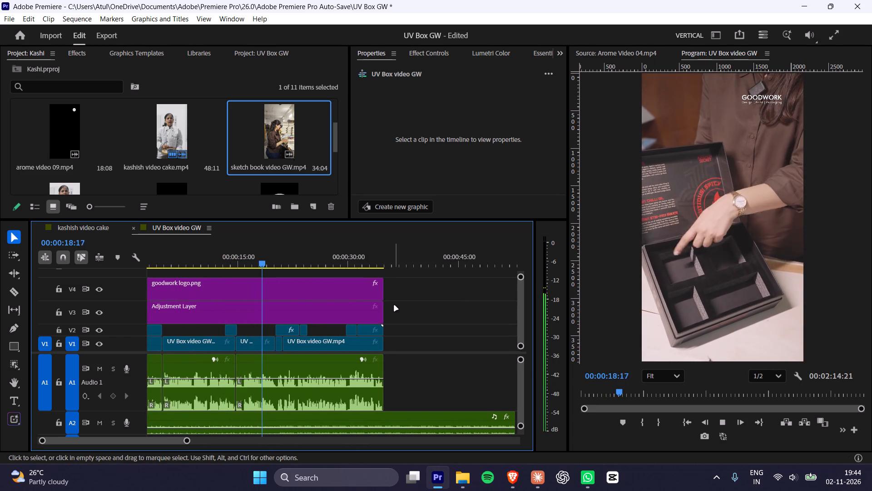
key("space")
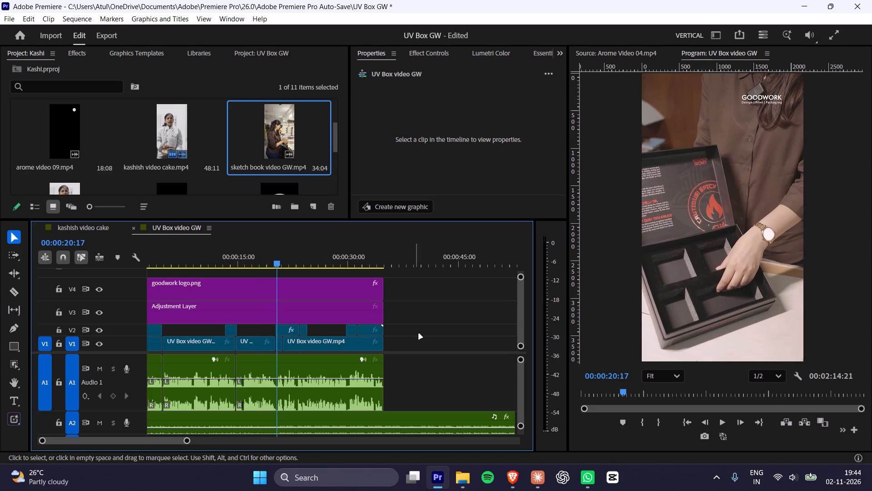
Switch to the Brave browser and open a new tab.
left_click(515, 481)
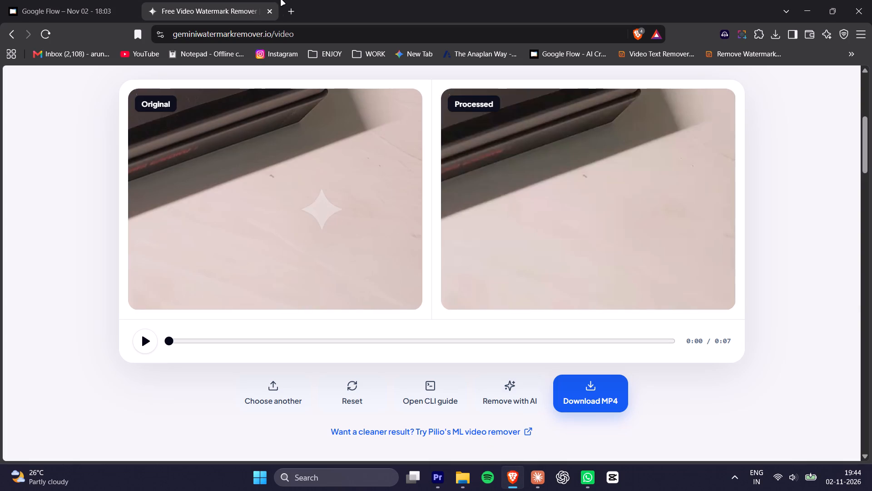
left_click(290, 10)
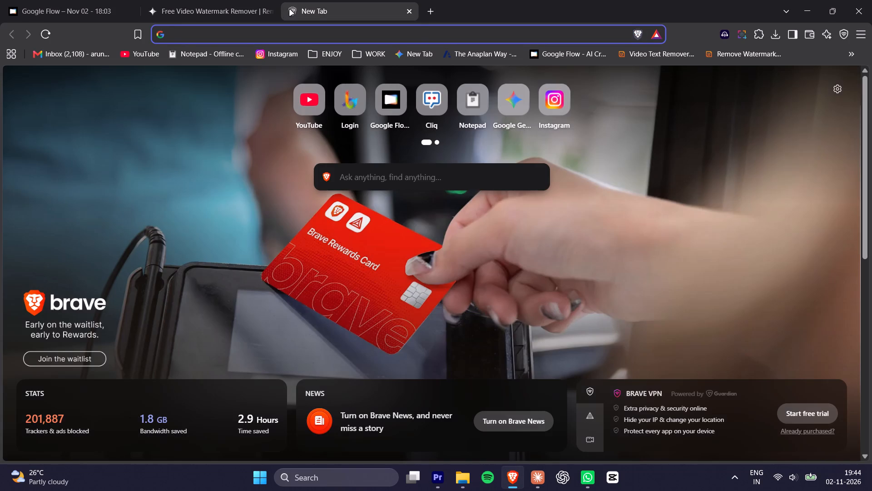
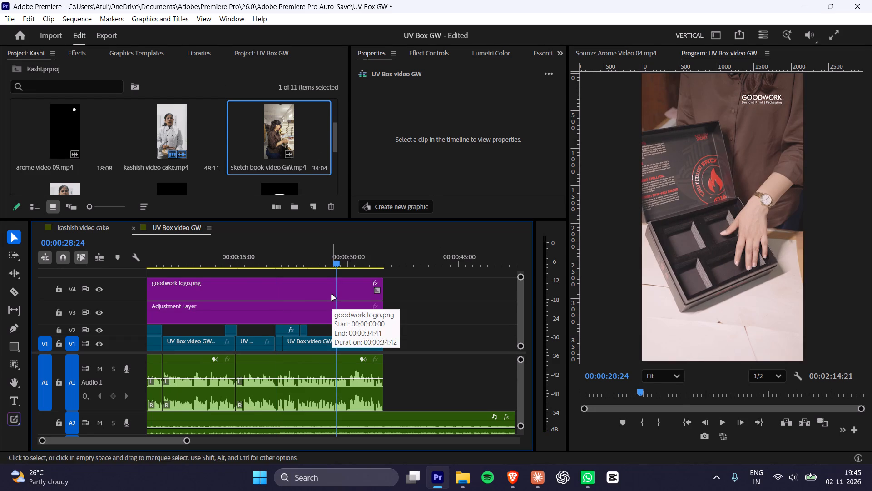
scroll(332, 295, "down", 9, "alt")
left_click_drag(223, 255, 62, 275)
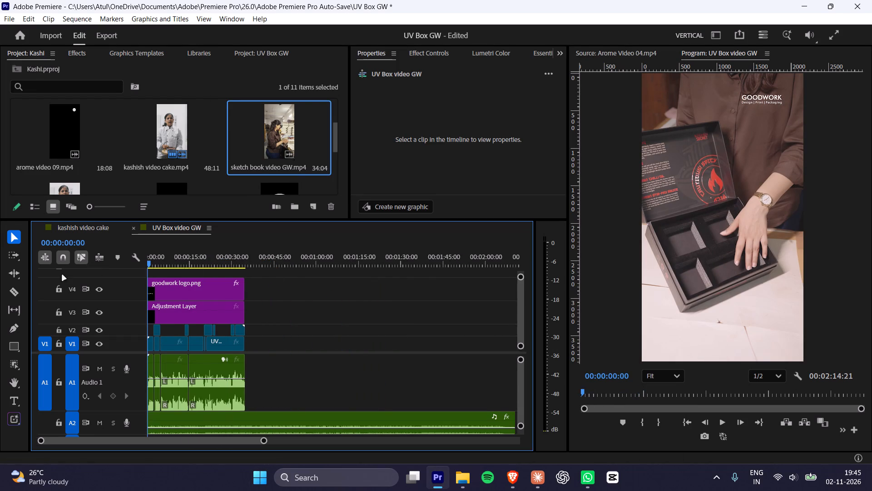
left_click_drag(62, 275, 30, 275)
key("space")
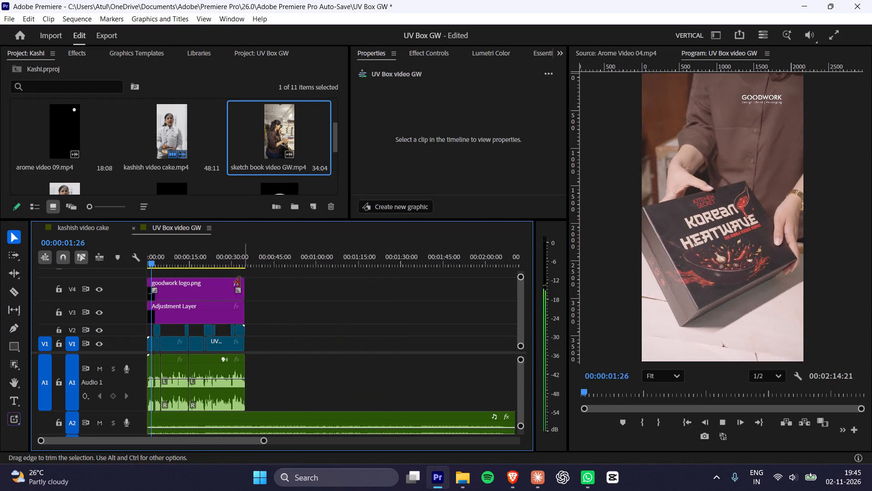
Cut the background music on A2 at 00:00:34:44 and delete the excess part after the cut.
left_click_drag(236, 259, 247, 260)
scroll(283, 380, "up", 5, "alt")
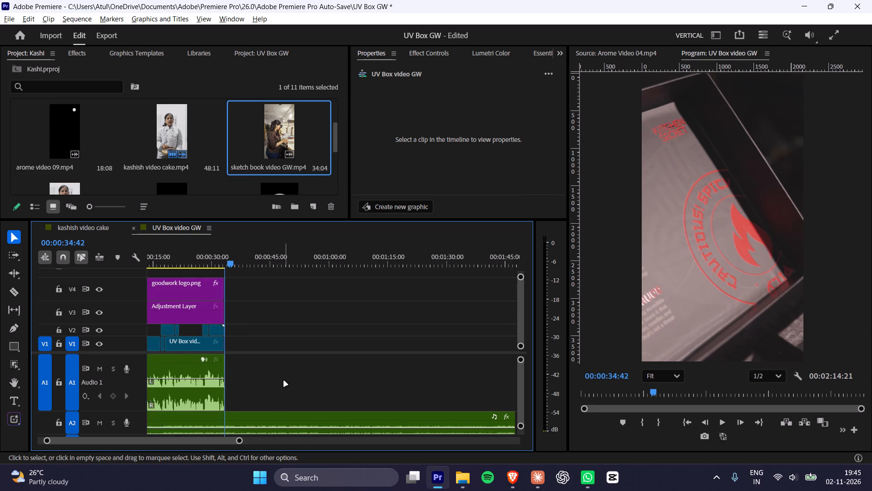
scroll(284, 381, "up", 5, "alt")
left_click_drag(161, 257, 175, 268)
left_click(218, 429)
key("ctrl+b")
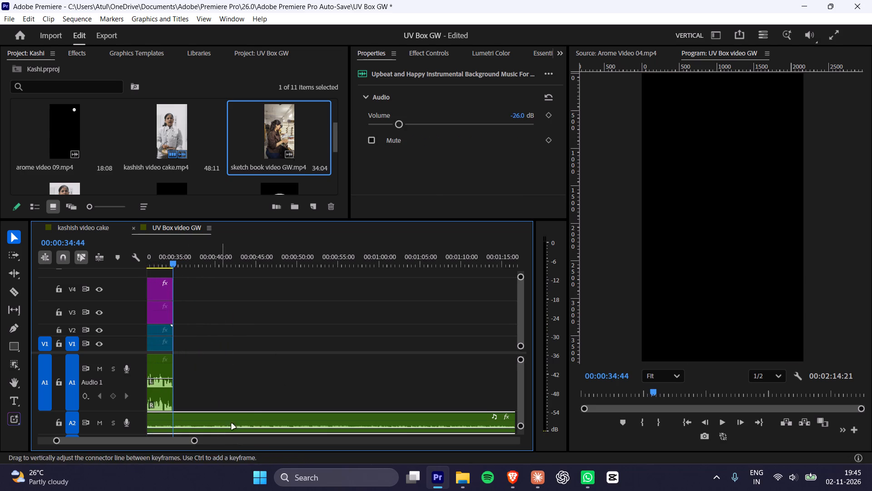
key("ctrl+v")
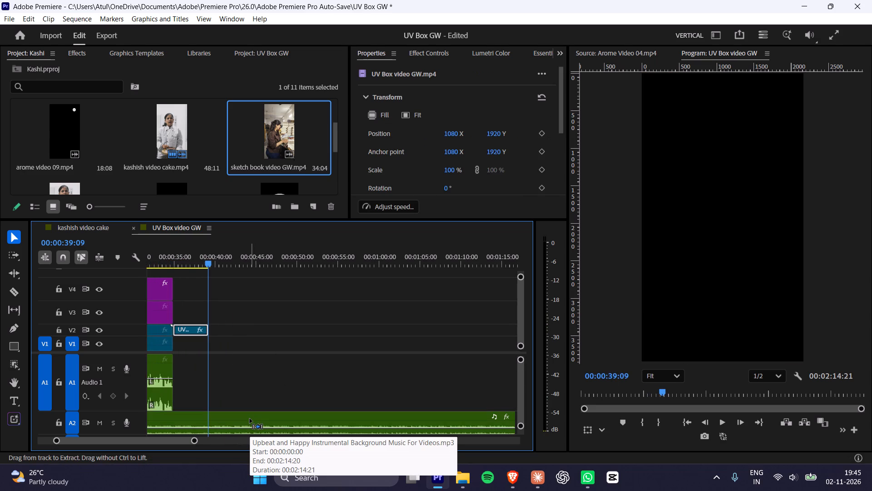
key("ctrl+z")
left_click(250, 419)
key("ctrl+k")
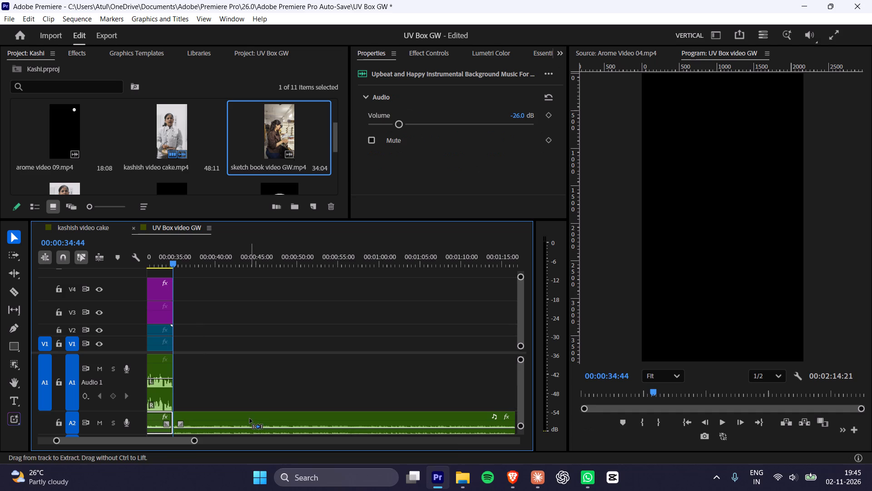
key("Delete")
key("ctrl+z")
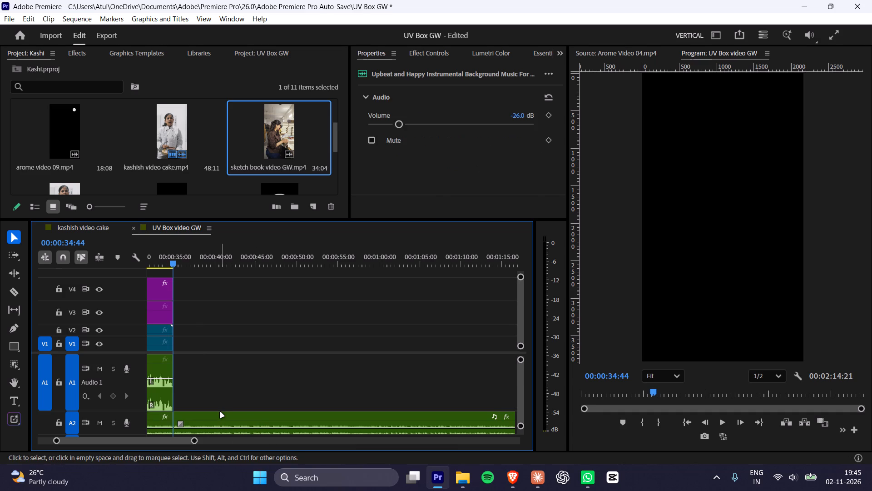
left_click(220, 412)
key("Delete")
Review the closing part of the sequence through to its end.
left_click(163, 266)
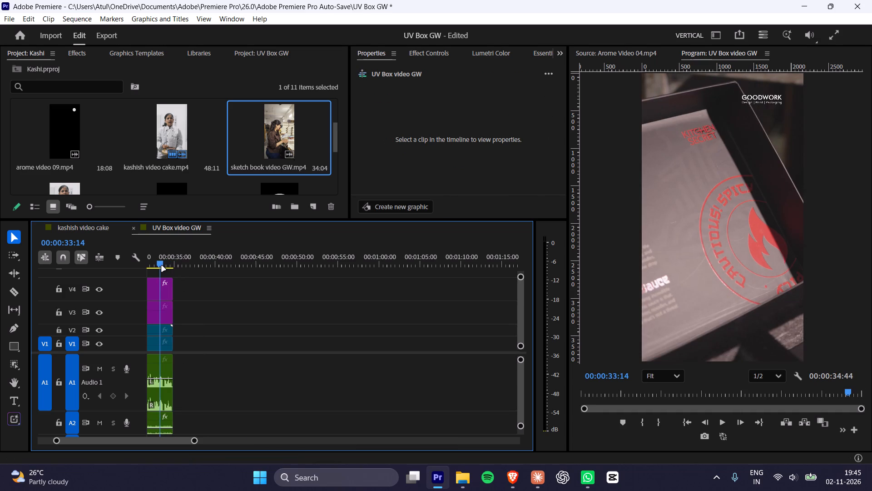
scroll(201, 322, "up", 6, "alt")
left_click_drag(154, 266, 148, 273)
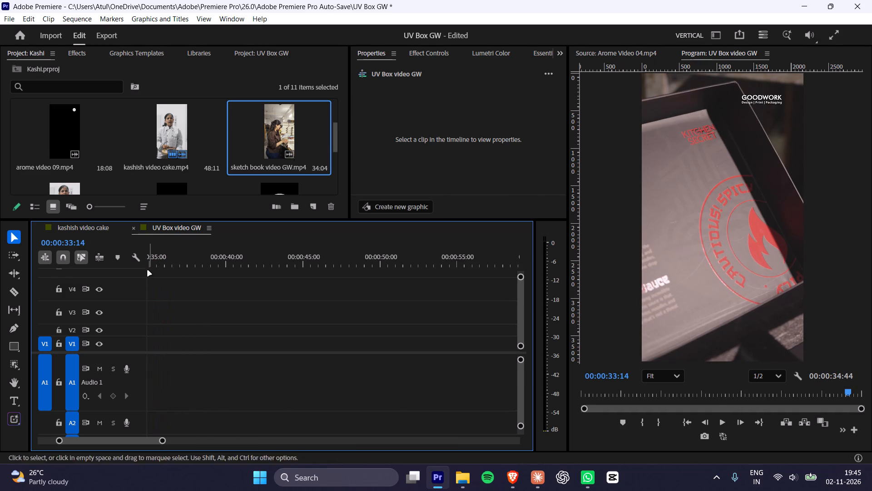
left_click_drag(145, 260, 102, 274)
left_click_drag(183, 264, 572, 286)
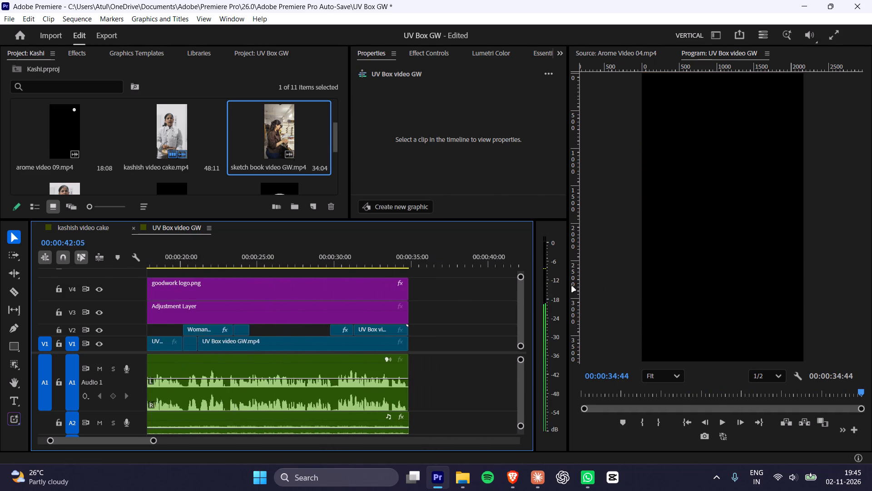
left_click_drag(572, 286, 289, 286)
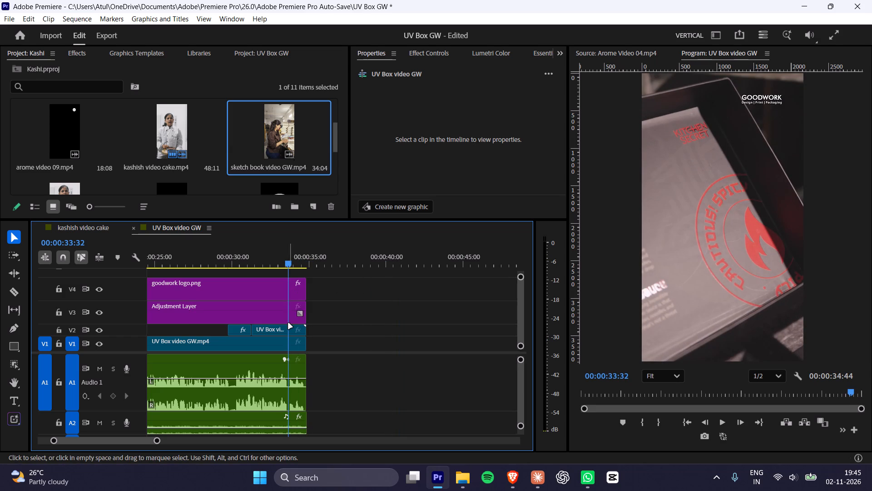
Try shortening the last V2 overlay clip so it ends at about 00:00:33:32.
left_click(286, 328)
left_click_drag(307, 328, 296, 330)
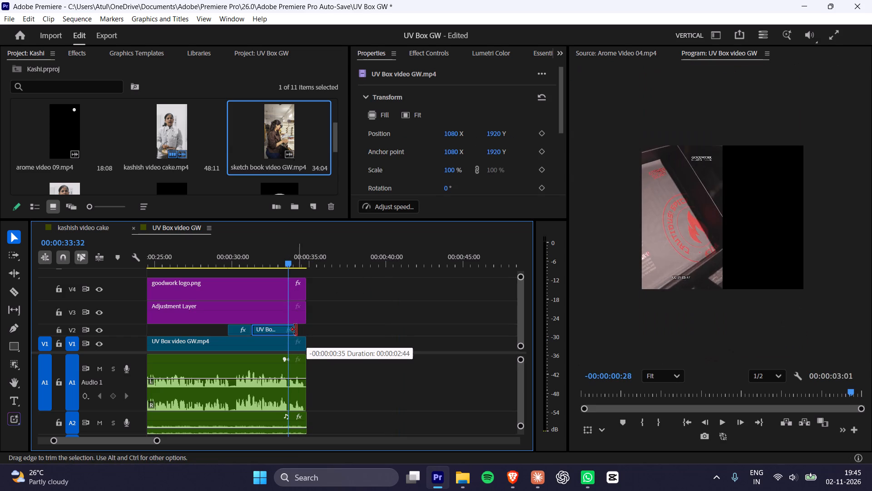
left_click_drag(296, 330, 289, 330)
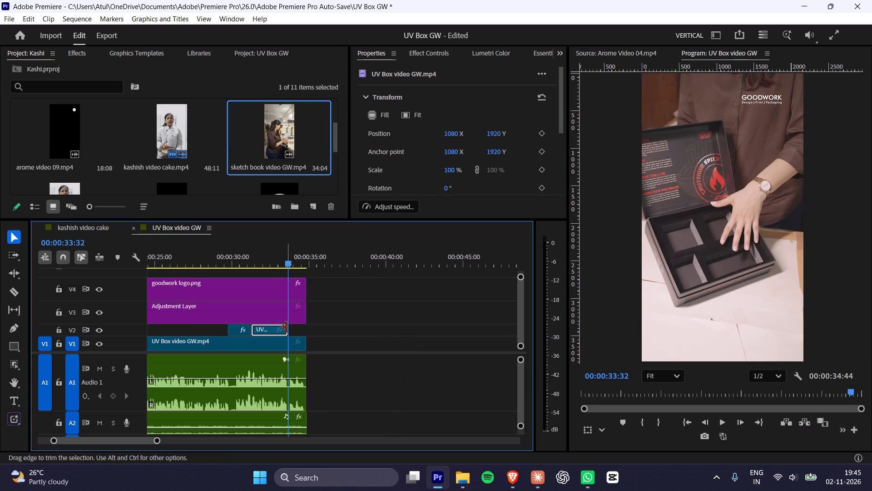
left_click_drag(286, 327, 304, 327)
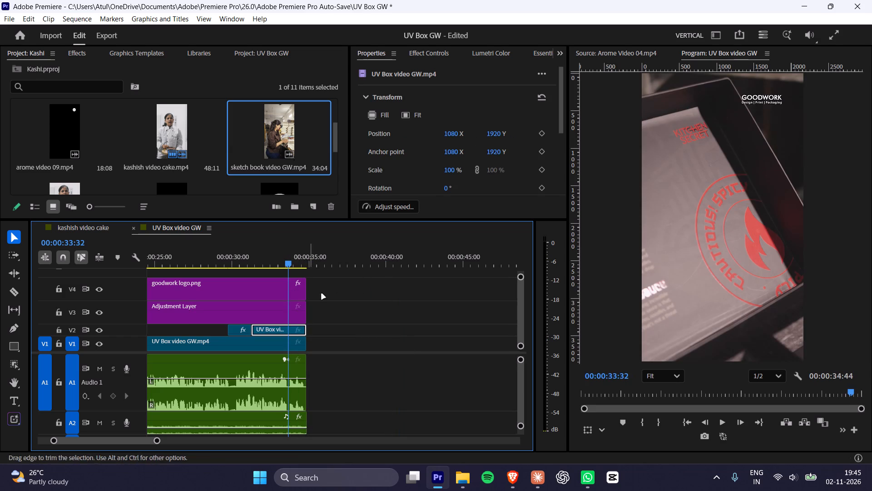
Trim the end of the last V1 clip beneath the closing overlay back to about 00:00:32:45.
left_click_drag(263, 264, 241, 267)
key("space")
key("space")
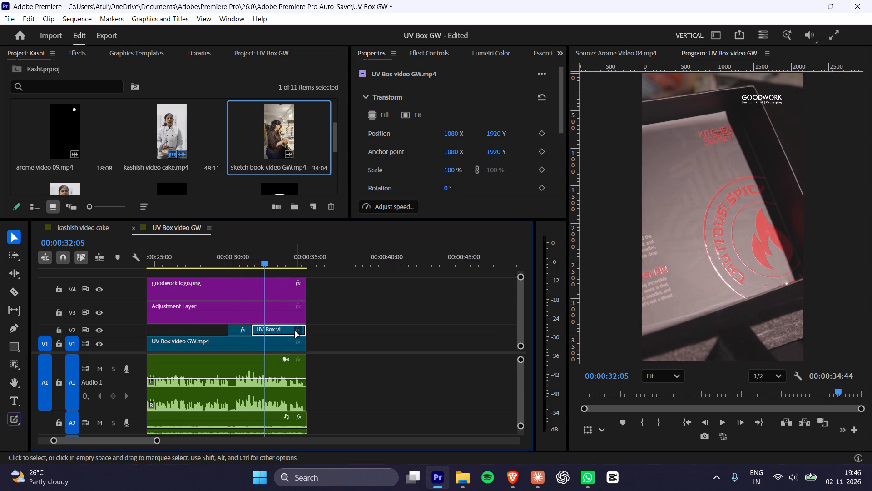
key("space")
left_click(290, 332)
key("space")
left_click(293, 344)
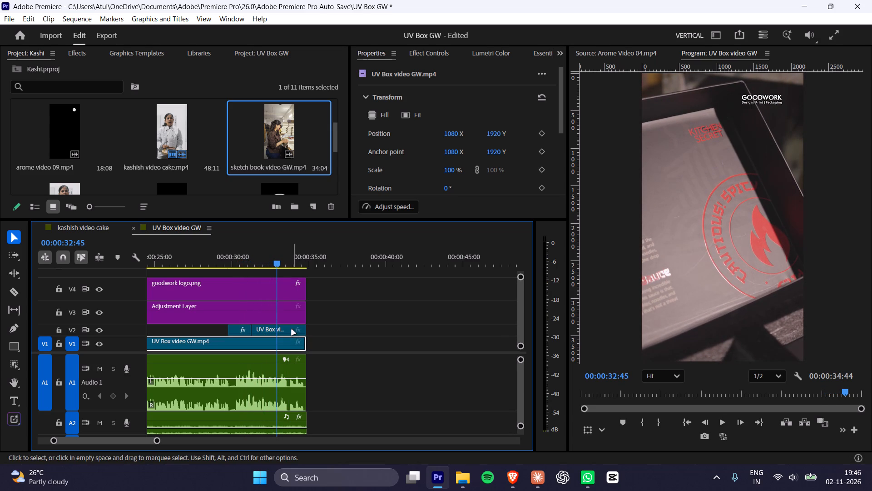
left_click_drag(305, 348, 281, 350)
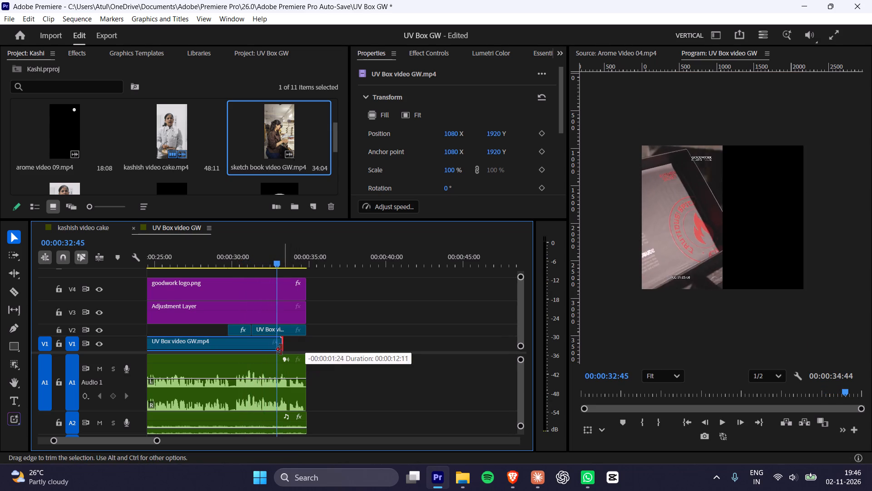
left_click_drag(281, 350, 279, 350)
Trim the last V2 overlay clip to end at 00:00:34:42, level with the adjustment layer and logo.
left_click(287, 333)
left_click_drag(302, 261, 308, 261)
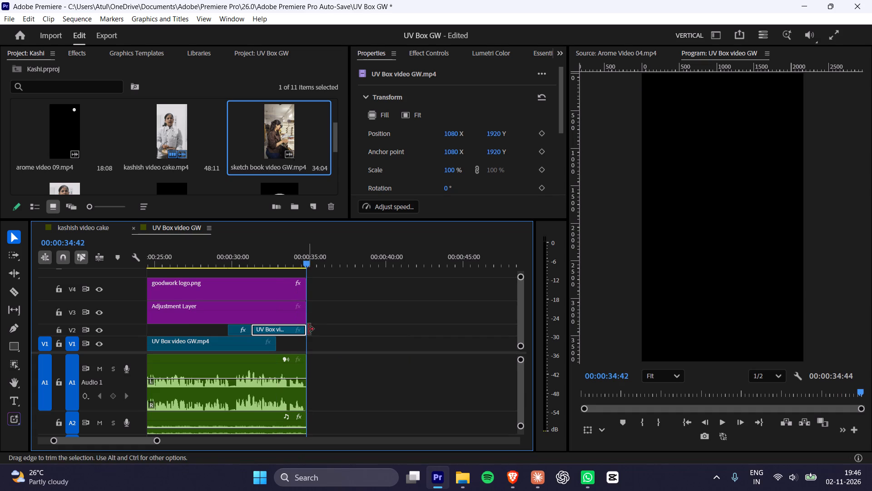
left_click(306, 334)
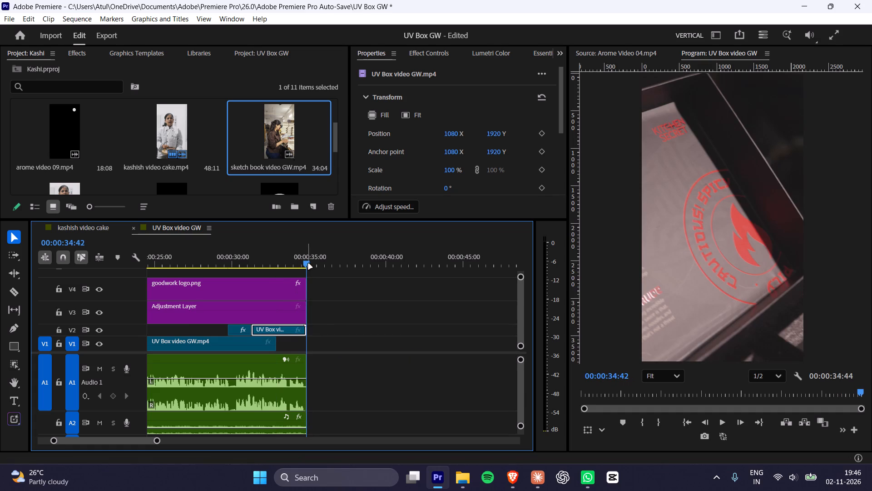
scroll(330, 307, "up", 20, "alt")
scroll(330, 307, "up", 5, "alt")
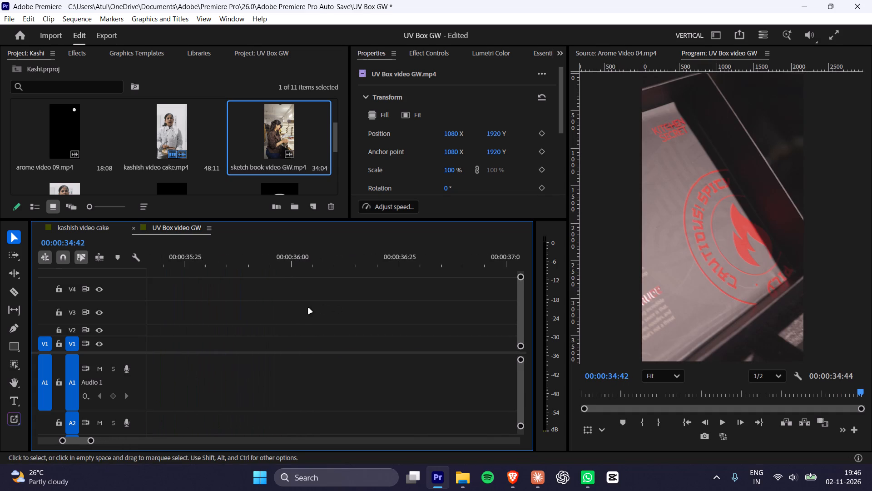
scroll(308, 308, "up", 13, "shift")
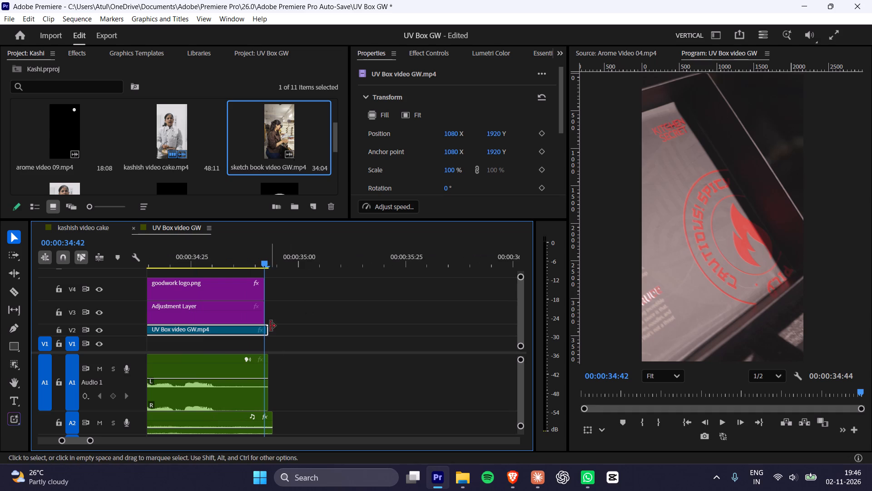
left_click(266, 264)
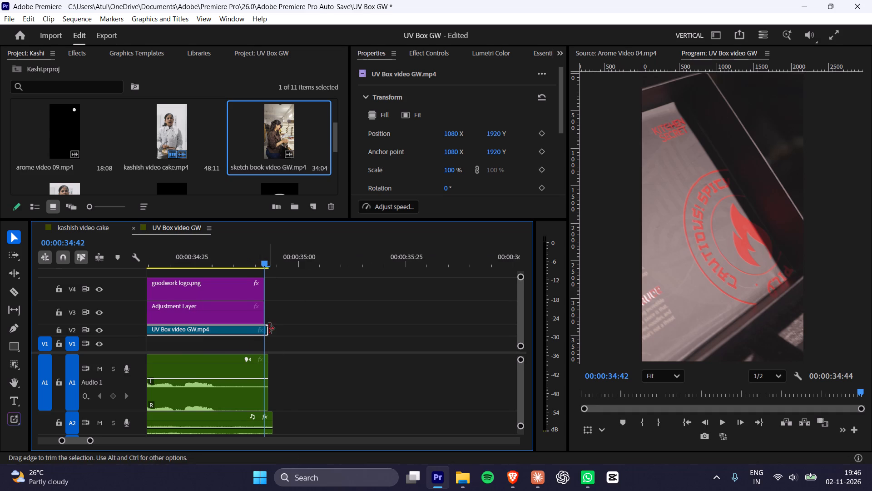
left_click(269, 329)
Extend the end of the background music on A2 to 00:00:35:00.
left_click(271, 370)
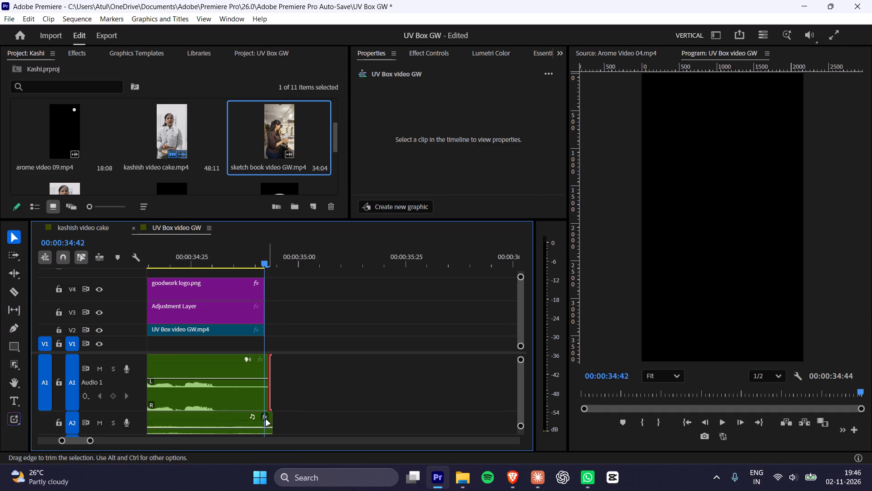
left_click(272, 429)
left_click_drag(272, 424, 292, 424)
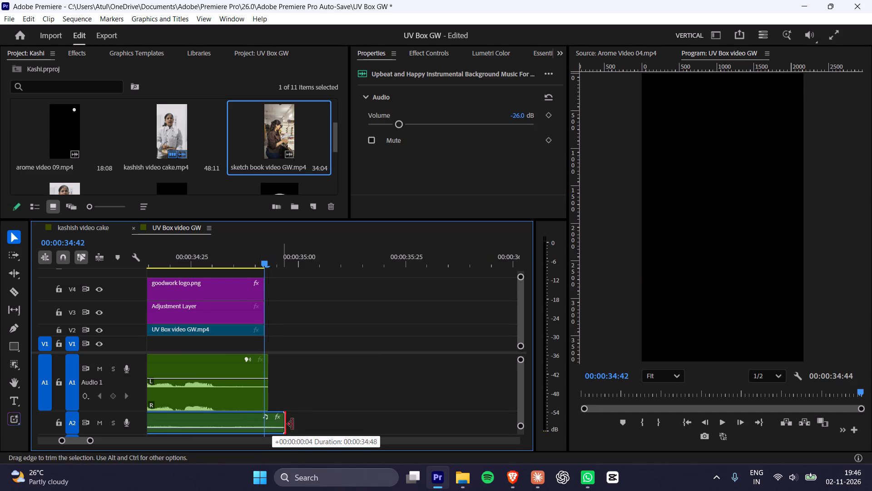
left_click_drag(292, 424, 299, 426)
Add a short fade-out with a steep falling curve at the end of the background music on A2.
left_click_drag(291, 423, 232, 418)
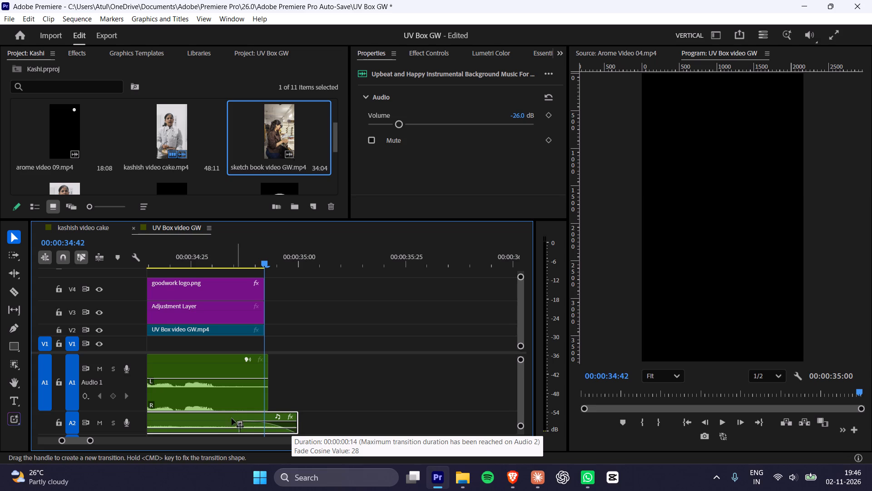
left_click_drag(232, 418, 198, 426)
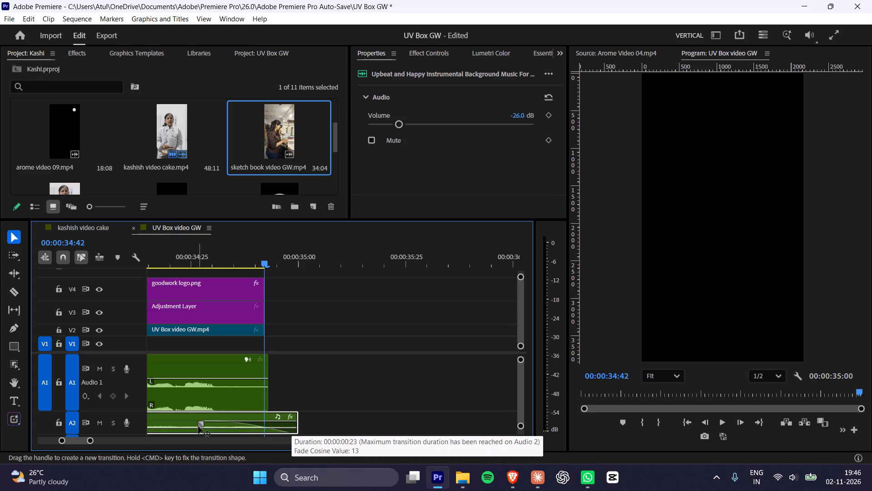
left_click_drag(198, 426, 202, 451)
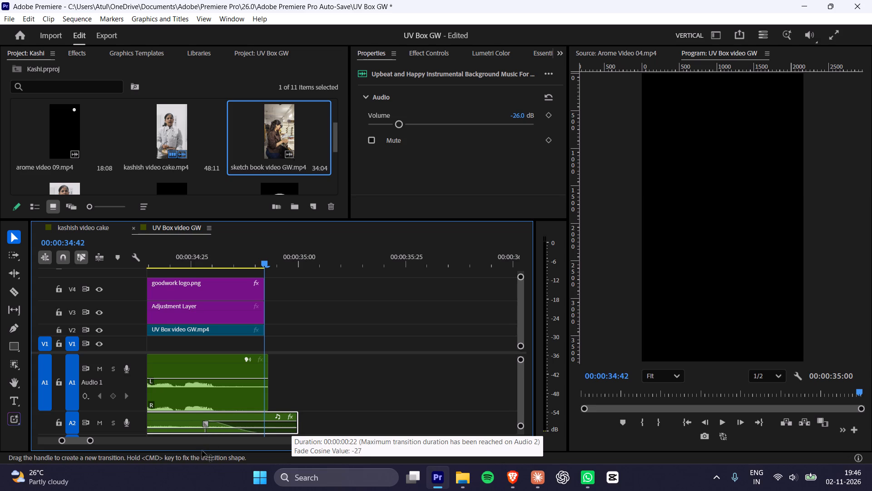
left_click_drag(202, 451, 211, 441)
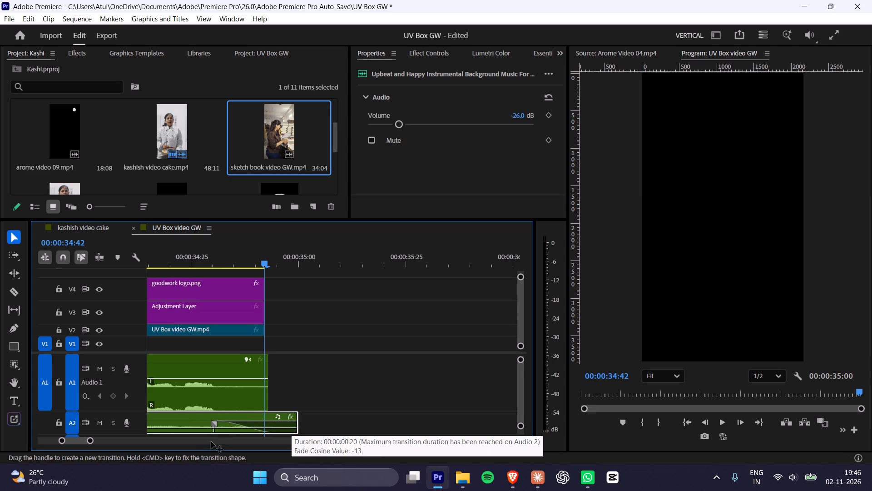
left_click_drag(211, 441, 215, 446)
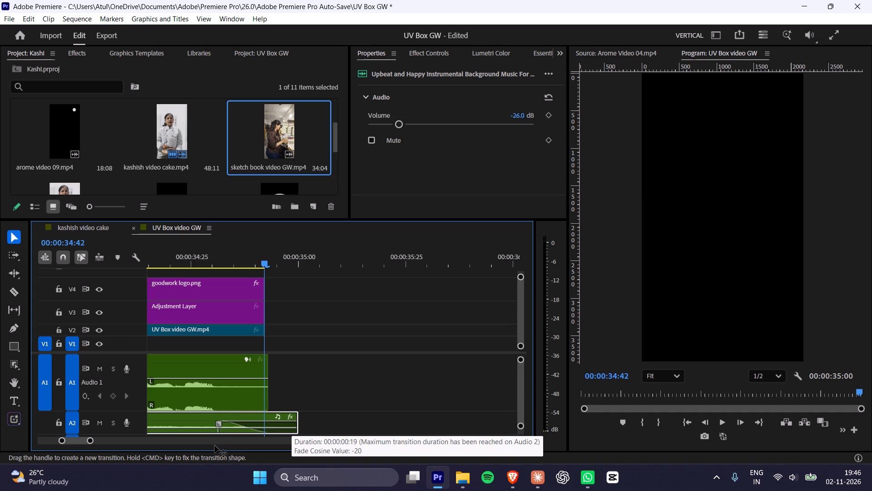
left_click_drag(215, 446, 209, 452)
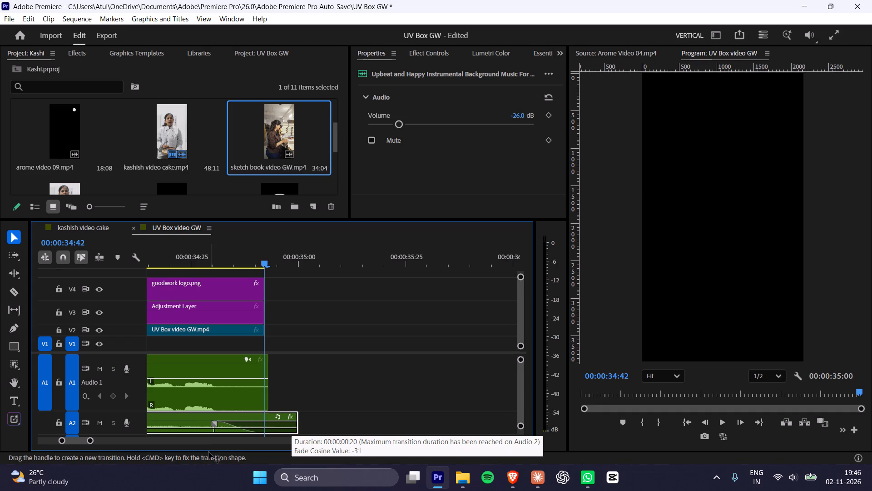
left_click_drag(209, 452, 211, 438)
left_click_drag(211, 438, 215, 410)
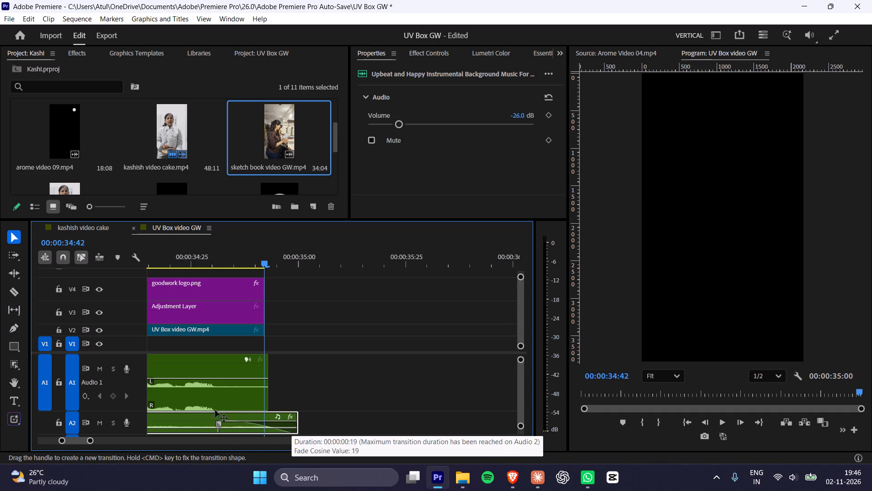
left_click_drag(215, 410, 223, 365)
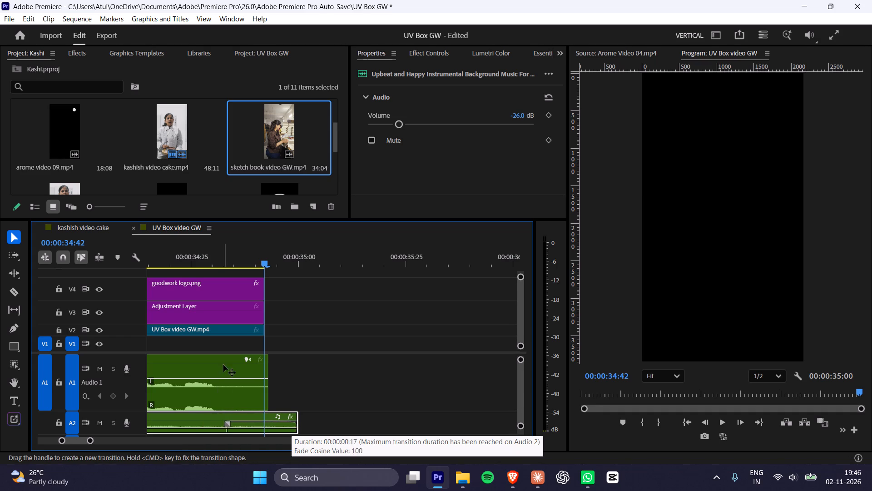
left_click_drag(223, 365, 180, 463)
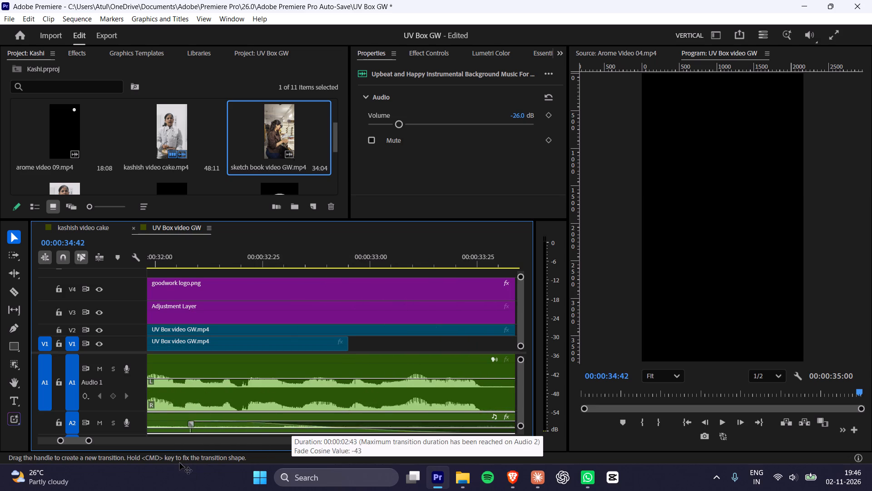
left_click_drag(180, 463, 538, 429)
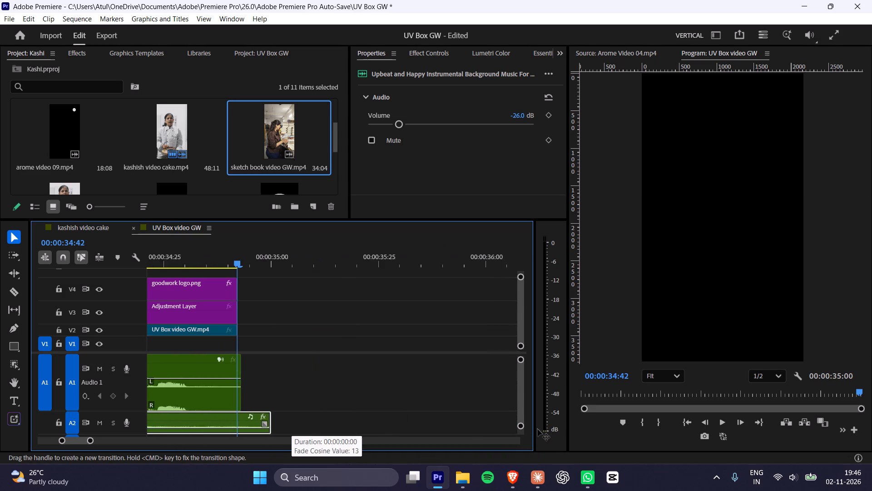
left_click_drag(538, 429, 389, 450)
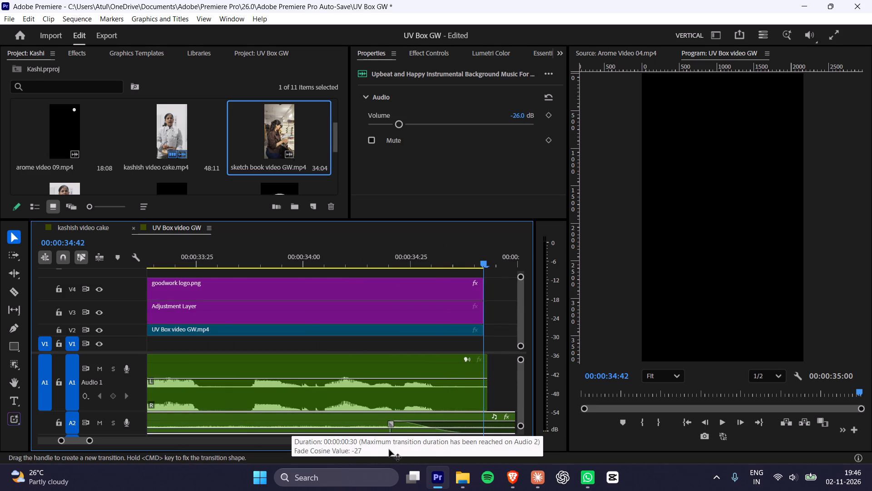
left_click_drag(389, 450, 443, 456)
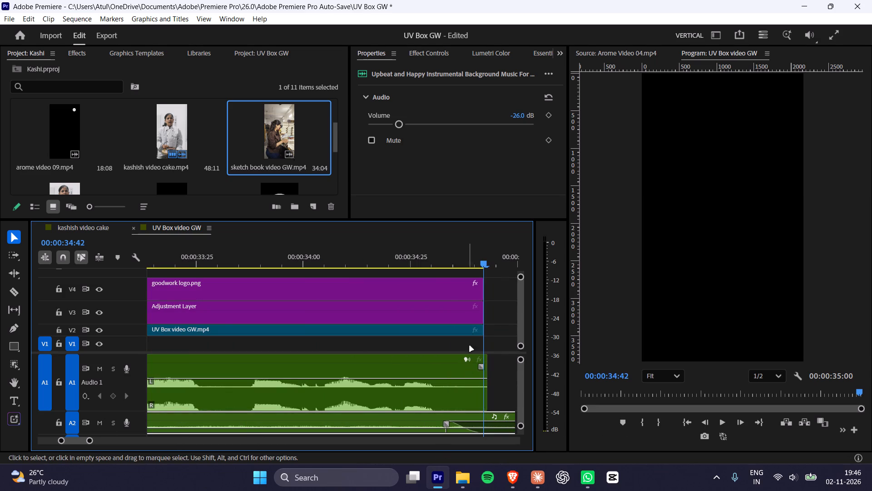
Add an opacity keyframe of 0% at 00:00:34:42 on the last V2 overlay clip.
left_click(451, 332)
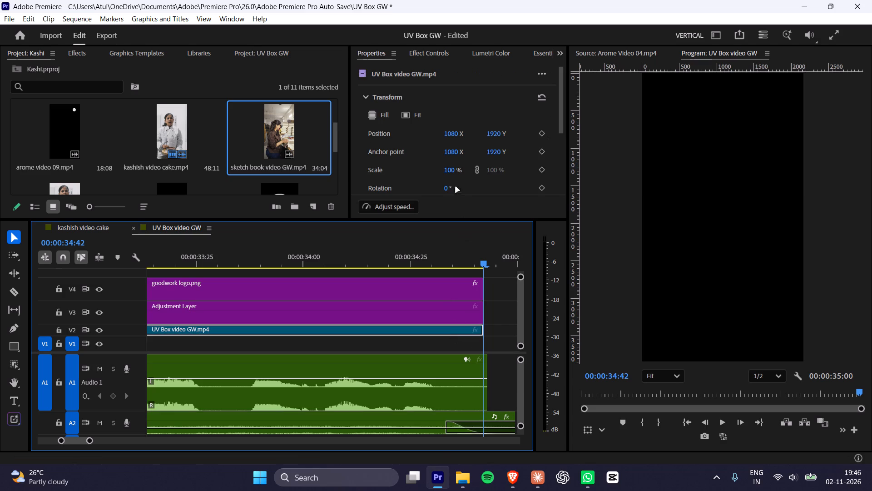
scroll(530, 172, "down", 2)
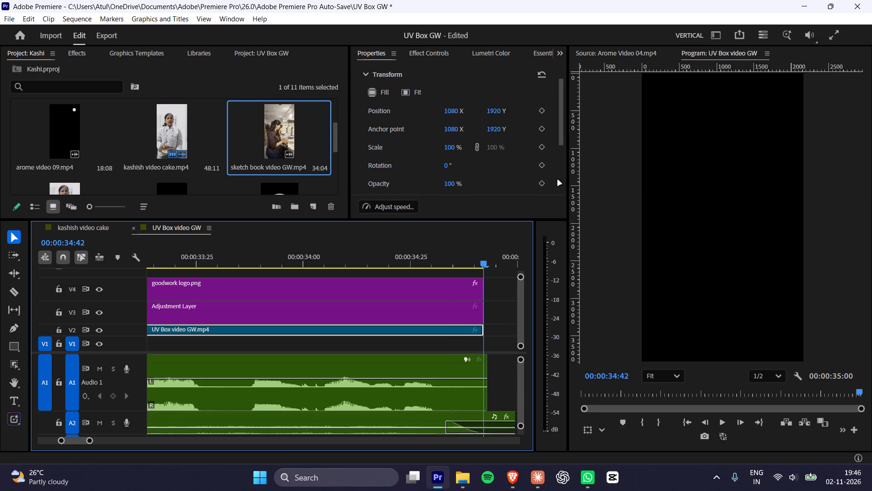
left_click(544, 185)
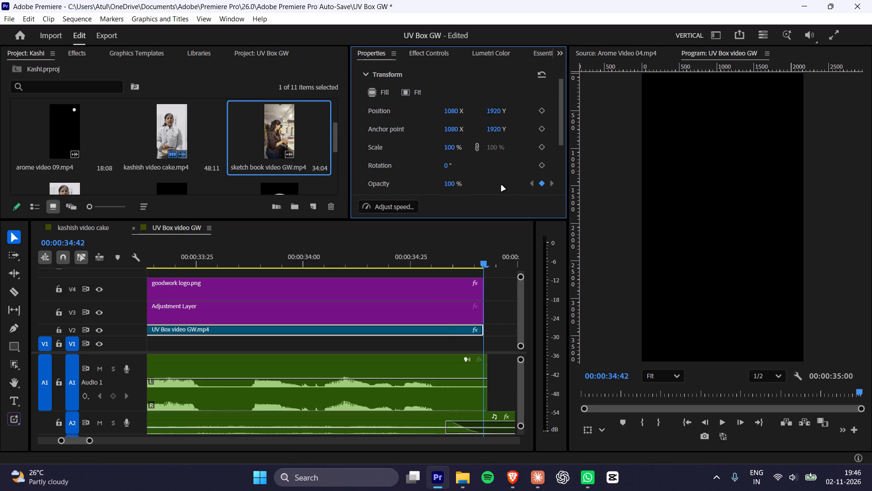
left_click_drag(447, 179, 371, 187, "shift")
Add an opacity keyframe of 100% at 00:00:34:16 on the last V2 overlay clip so it fades to black.
left_click_drag(431, 263, 357, 262)
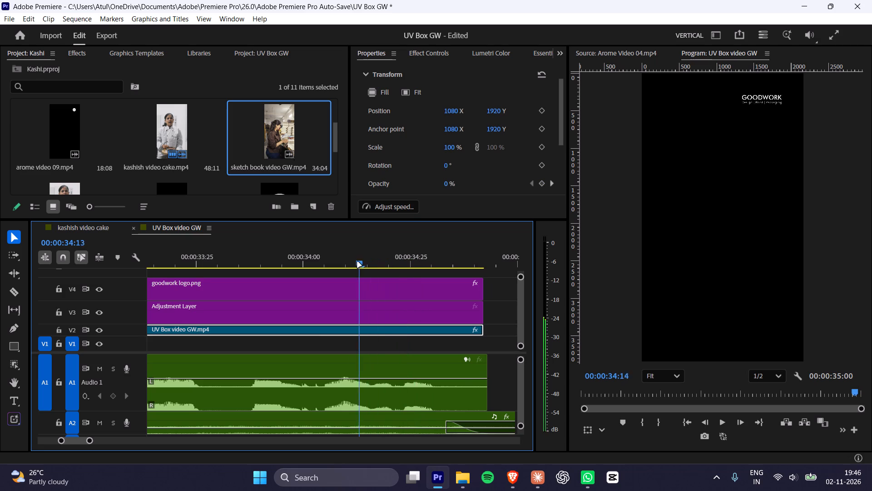
left_click_drag(357, 262, 336, 261)
left_click(336, 261)
key("space")
key("space")
left_click(336, 261)
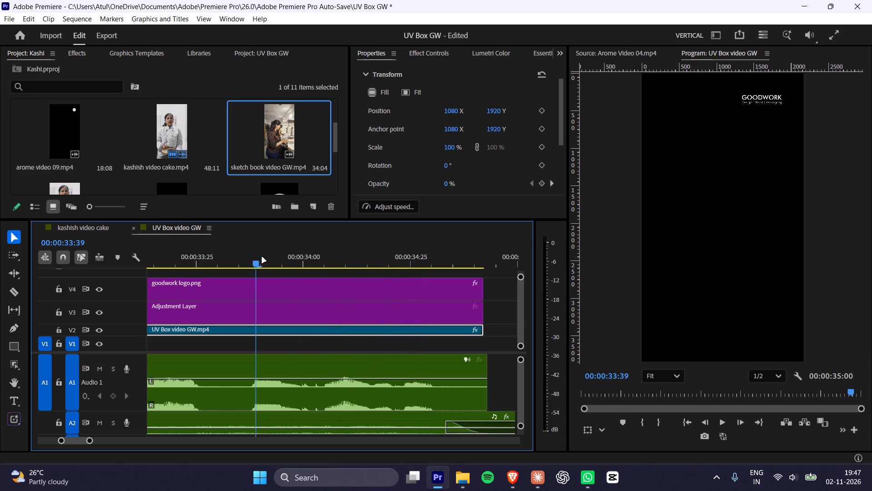
key("space")
key("space")
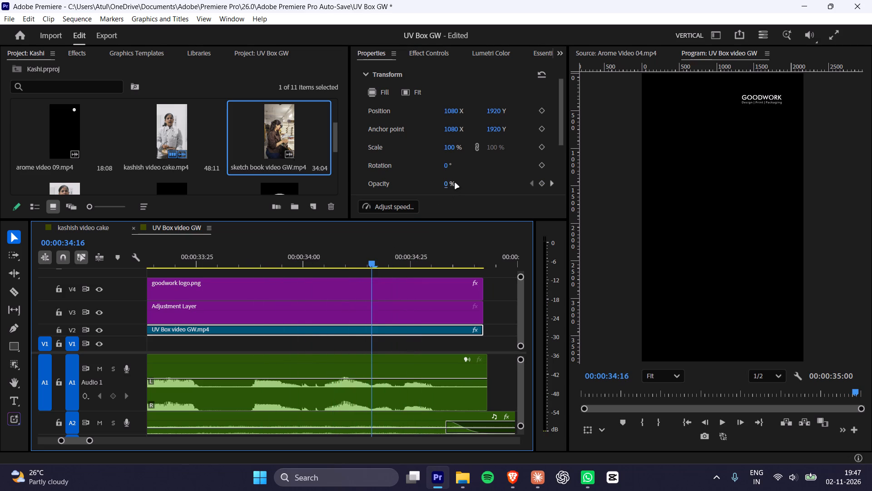
left_click_drag(446, 185, 538, 189, "shift")
Play and scrub through the end of the sequence to check the overlay's fade to black.
left_click(350, 264)
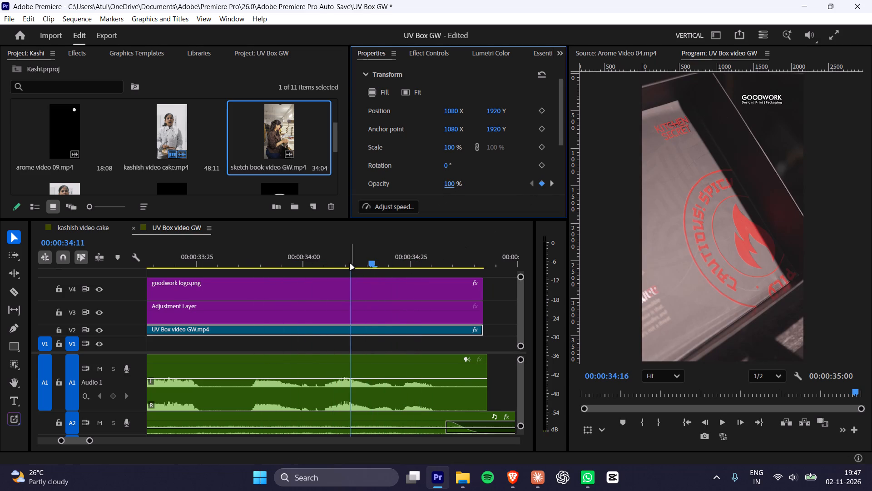
key("space")
key("space")
scroll(417, 330, "down", 6, "alt")
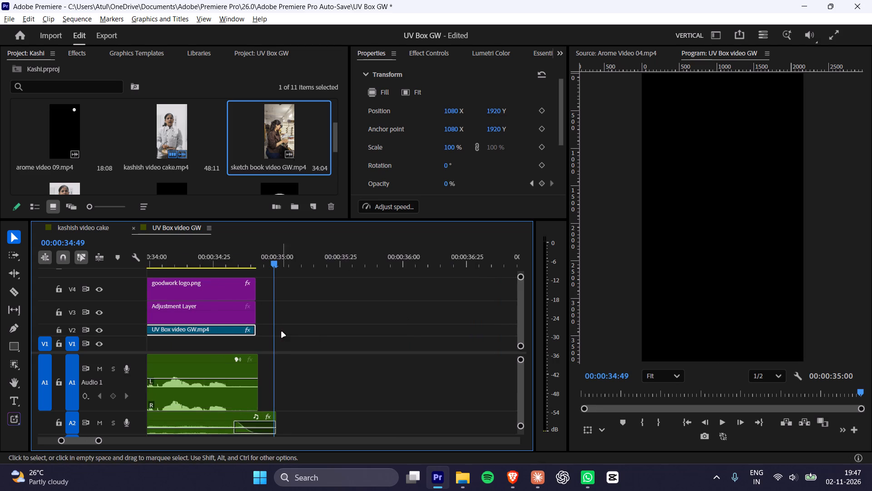
scroll(282, 332, "down", 11, "alt")
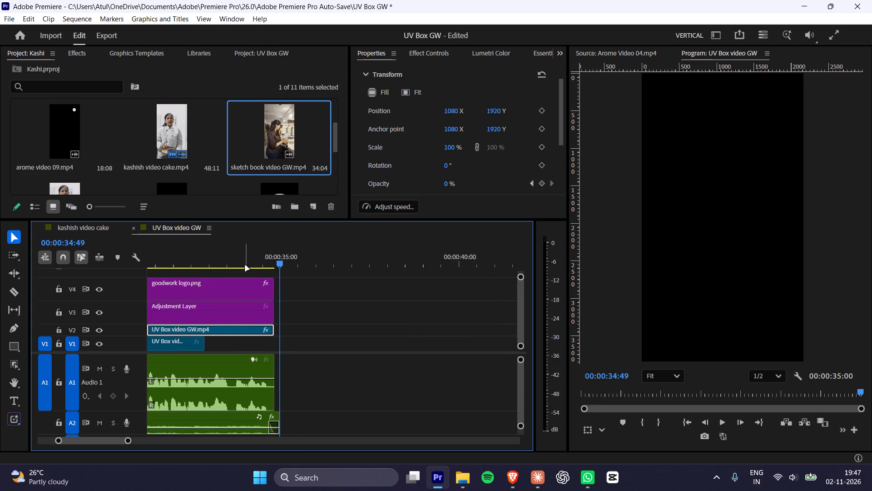
left_click_drag(245, 266, 276, 281)
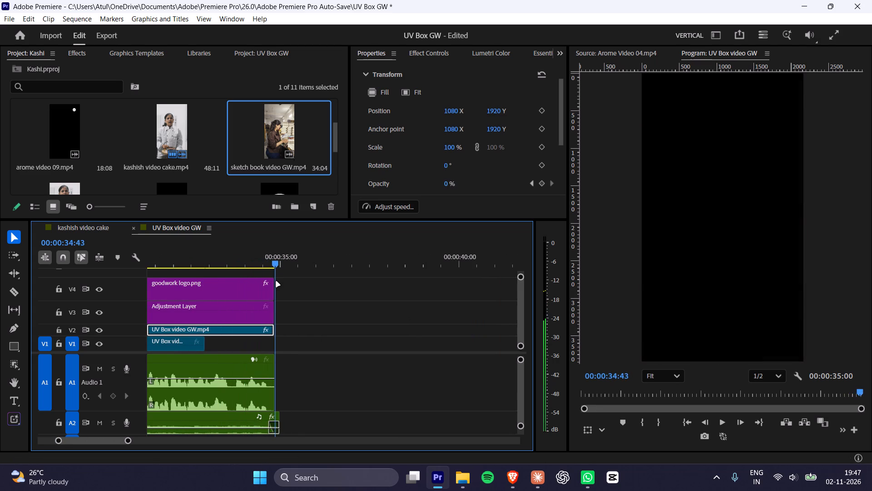
left_click_drag(276, 281, 277, 283)
left_click_drag(277, 283, 272, 284)
Place goodwork logo.png on V1 beneath the closing overlay, starting shortly before the overlay ends.
scroll(187, 150, "down", 4)
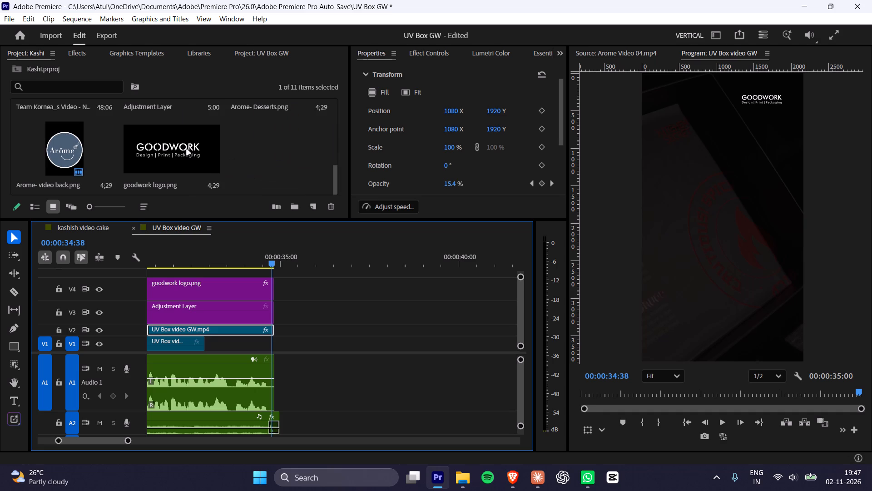
scroll(187, 150, "down", 1)
left_click(281, 157)
left_click_drag(178, 150, 212, 182)
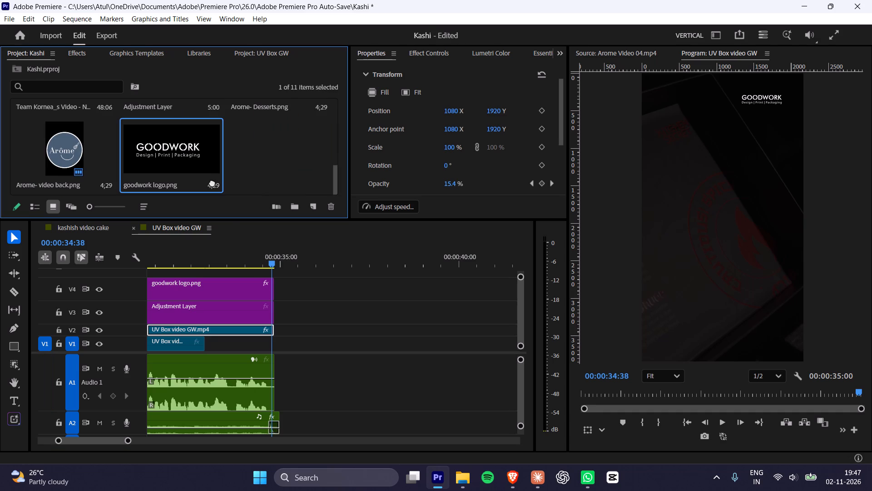
left_click_drag(212, 182, 246, 351)
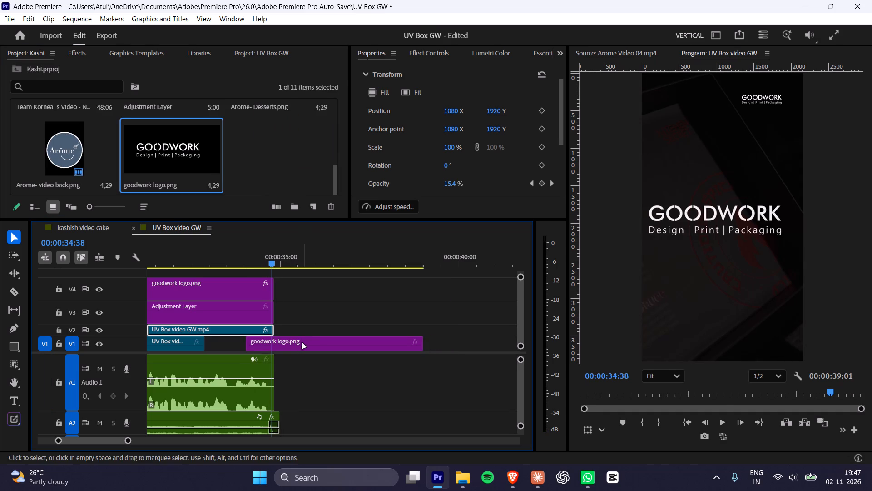
left_click(369, 342)
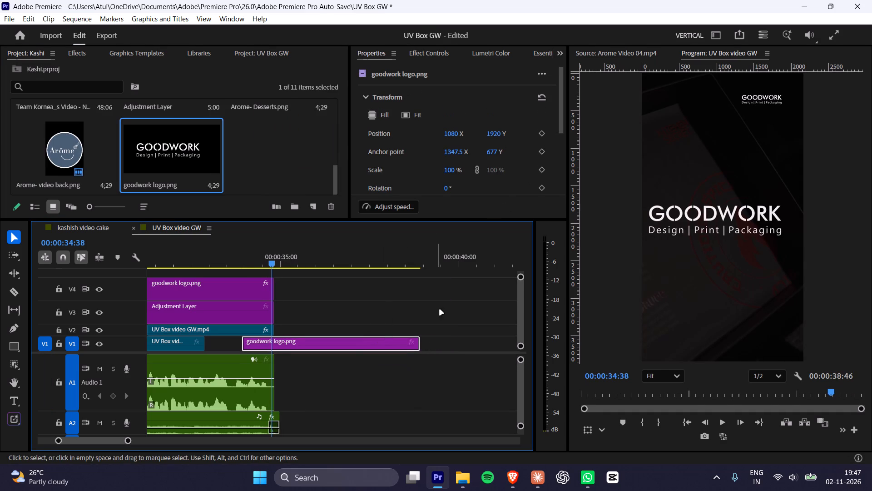
left_click_drag(292, 345, 303, 345)
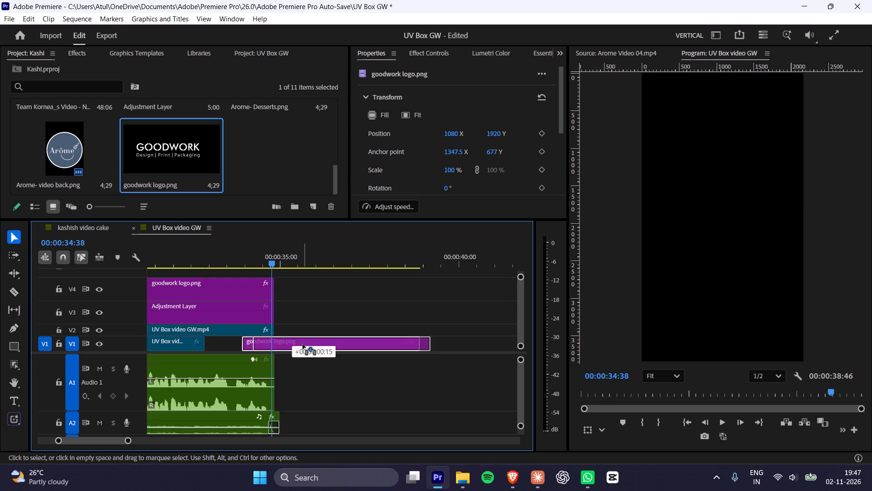
left_click_drag(303, 345, 304, 345)
Trim the end of the closing goodwork logo clip on V1 to 00:00:35:30.
left_click_drag(431, 344, 313, 355)
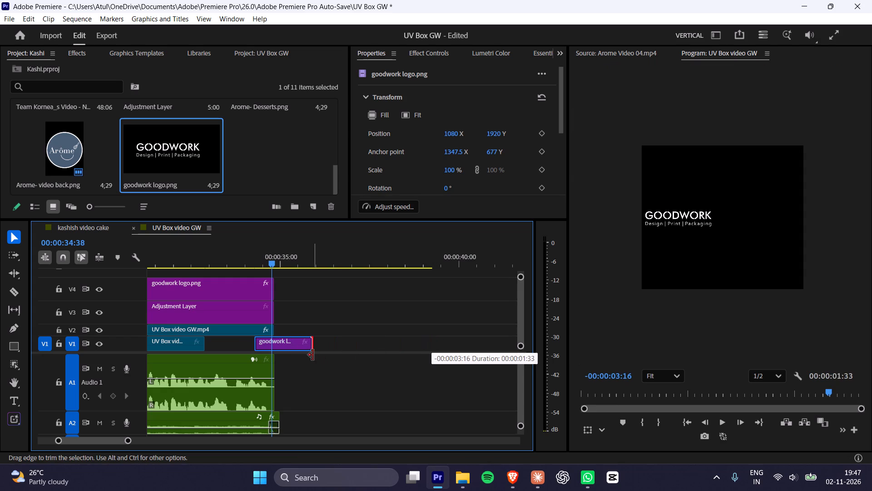
left_click_drag(313, 355, 300, 356)
Extend the end of the background music on A2 further under the closing logo clip and play the ending.
left_click_drag(280, 425, 293, 427)
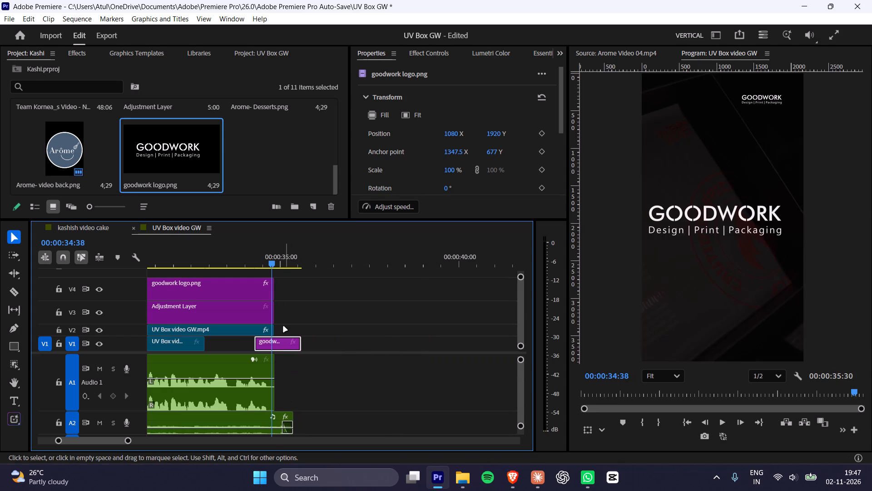
key("space")
key("space")
Lengthen the fade-out at the end of the A2 background music so it begins before the closing logo clip, and preview the ending.
left_click_drag(282, 427, 279, 427)
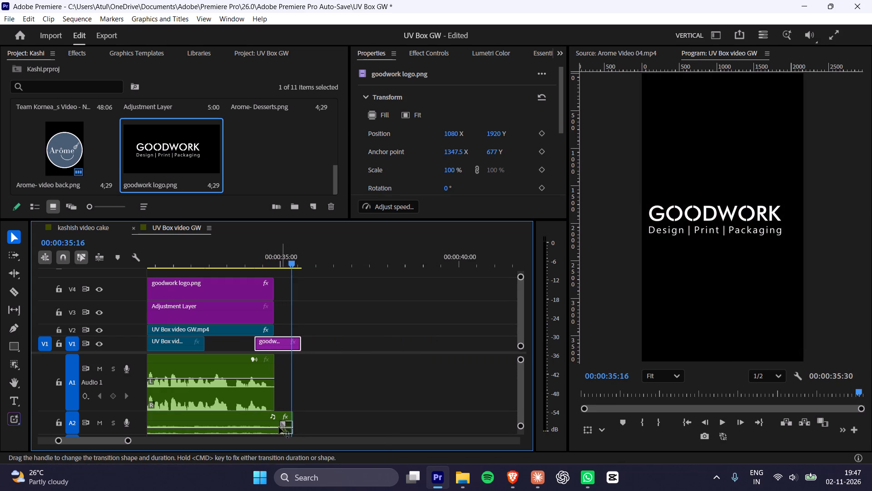
left_click_drag(279, 427, 253, 427)
left_click_drag(253, 427, 243, 431)
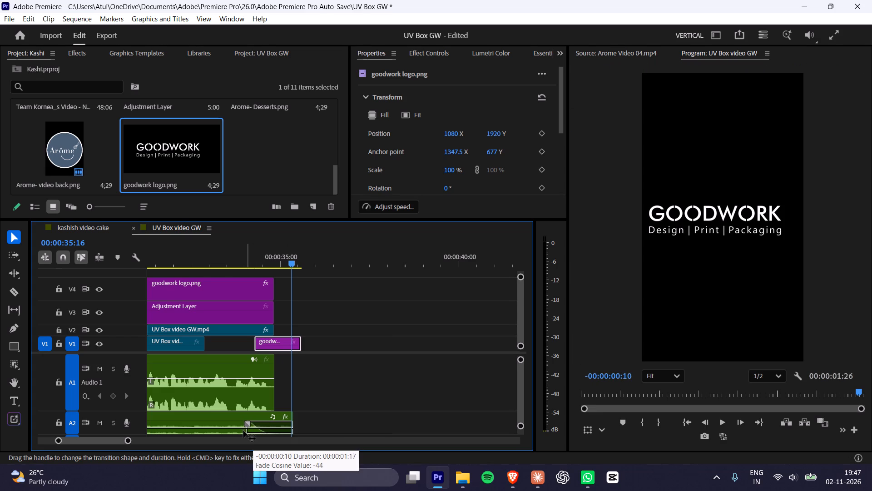
left_click_drag(243, 431, 255, 418)
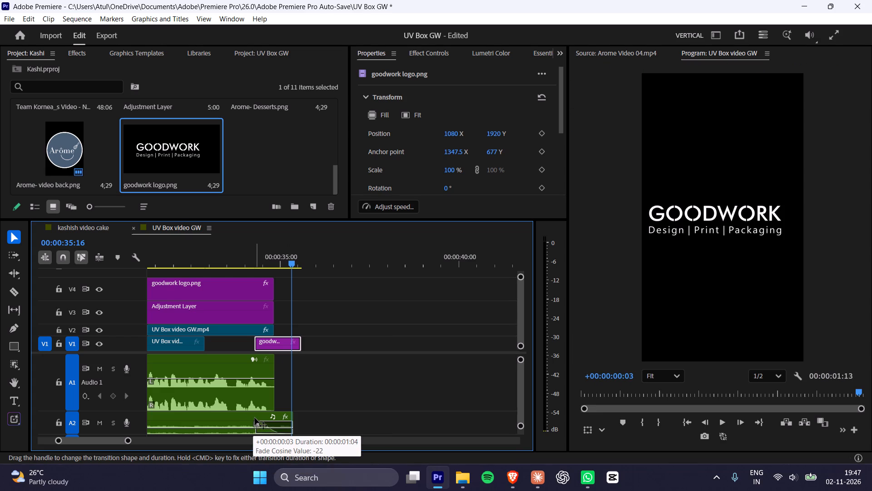
left_click_drag(255, 418, 242, 415)
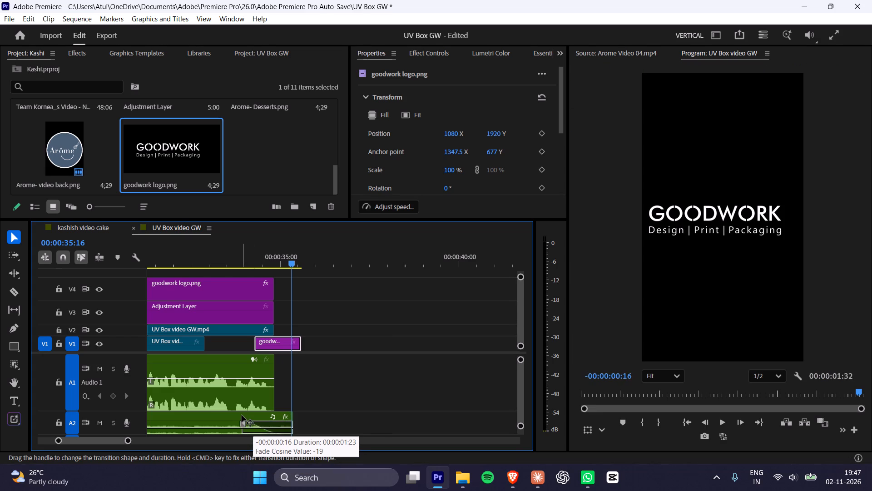
left_click_drag(242, 415, 233, 420)
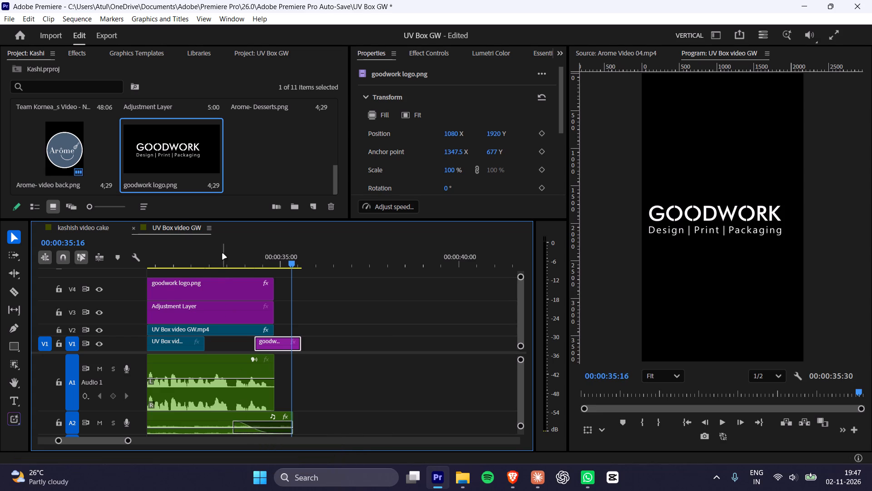
left_click(218, 261)
key("space")
key("space")
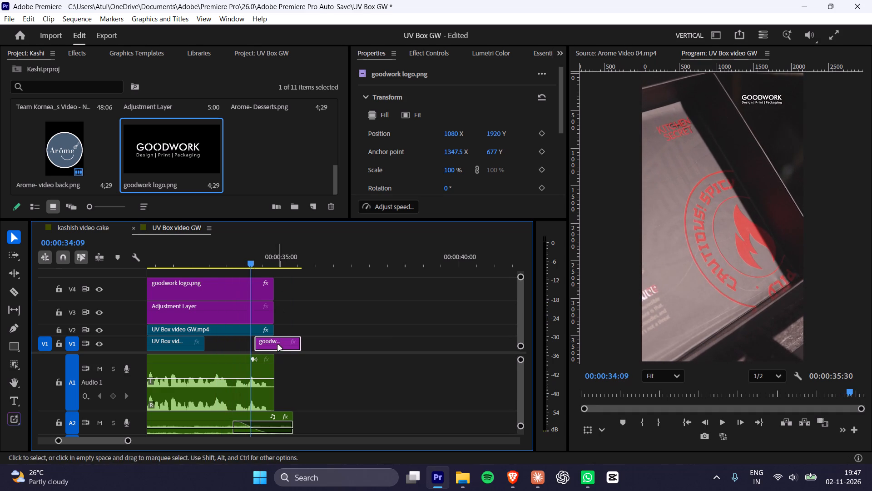
left_click_drag(247, 261, 272, 264)
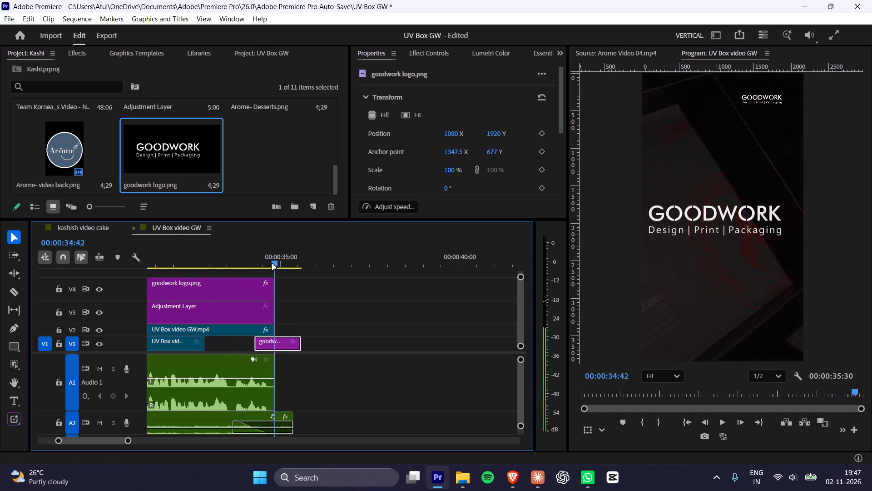
left_click_drag(272, 264, 279, 267)
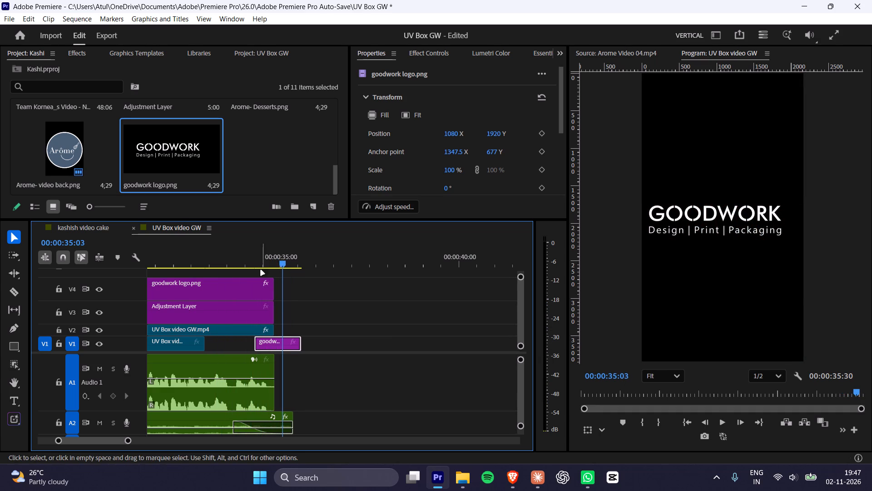
Add an opacity keyframe to the closing goodwork logo clip on V1 at 00:00:34:21 with a value of 0%.
left_click(259, 266)
scroll(449, 173, "down", 1)
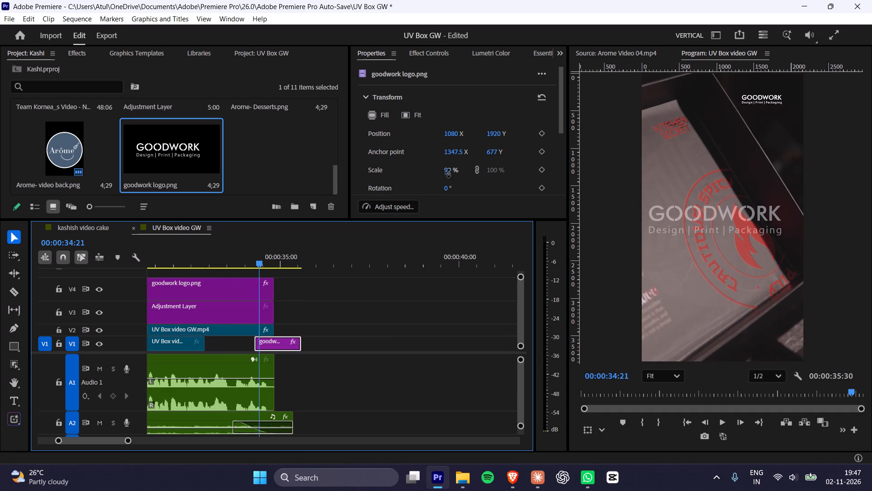
scroll(448, 167, "up", 1)
left_click_drag(562, 100, 560, 121)
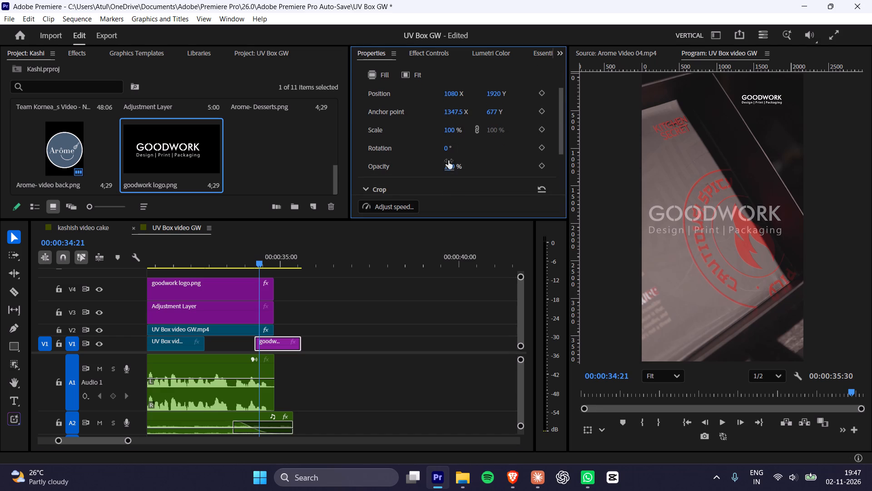
left_click(544, 168)
left_click_drag(451, 164, 352, 179)
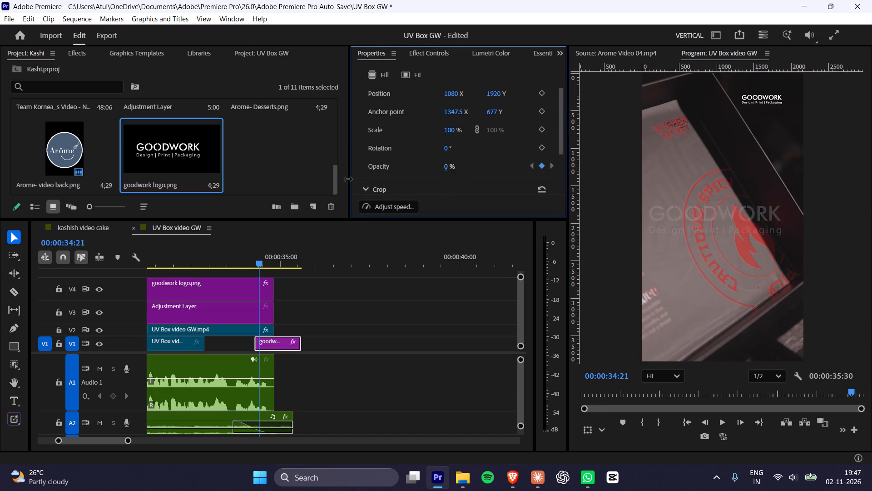
left_click_drag(352, 179, 317, 180)
Set the closing logo's opacity to 100% at 00:00:34:35 to complete its fade-in, and play the ending.
key("Right")
key("Right")
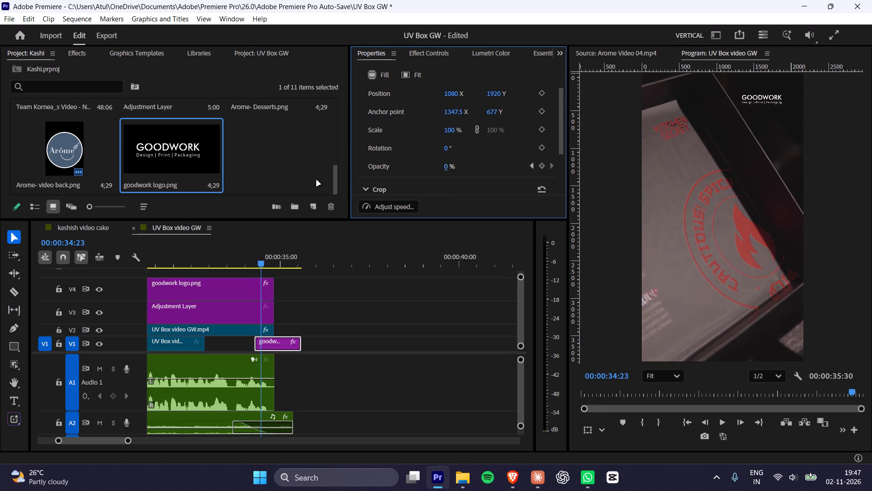
key("Right")
key("Right")
key("Right")
key("Right")
key("Right")
key("Right")
key("Right")
key("Right")
key("Right")
key("Right")
key("Right")
key("Right")
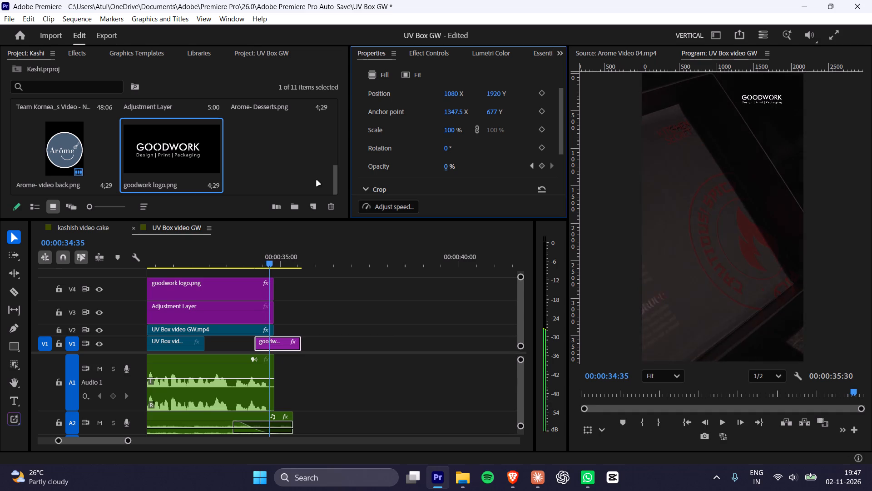
left_click_drag(451, 167, 552, 176)
left_click(251, 258)
key("space")
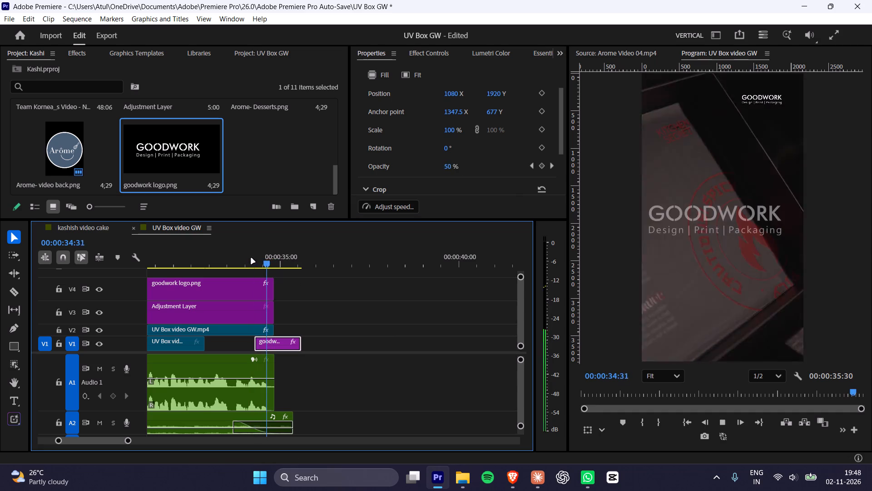
key("space")
Shift the closing logo clip on V1 slightly later, trim its end to the background music's end, and play the result.
left_click_drag(284, 345, 292, 343)
left_click_drag(307, 344, 296, 345)
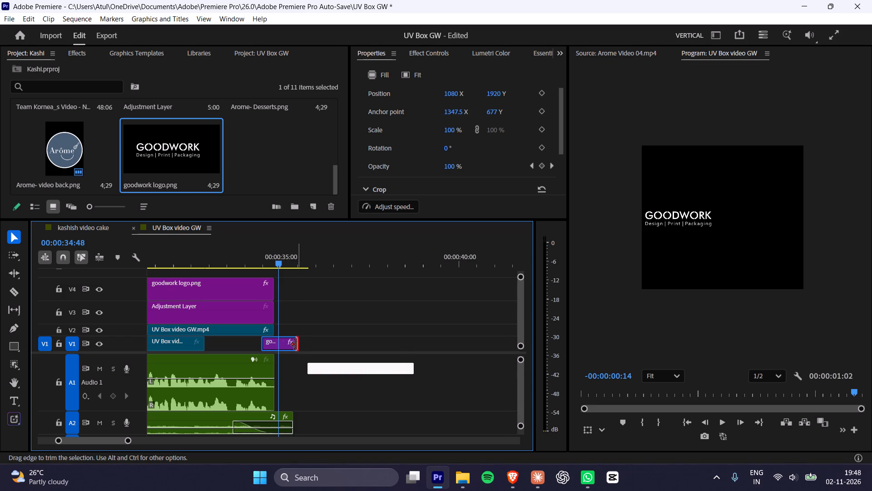
left_click_drag(296, 345, 293, 345)
left_click(263, 264)
key("space")
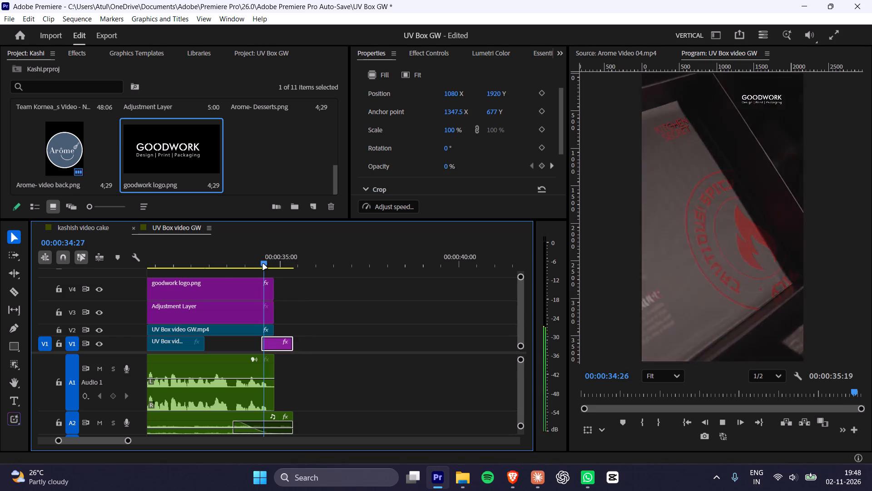
key("space")
Reduce the closing goodwork logo's scale to 61%.
left_click(277, 345)
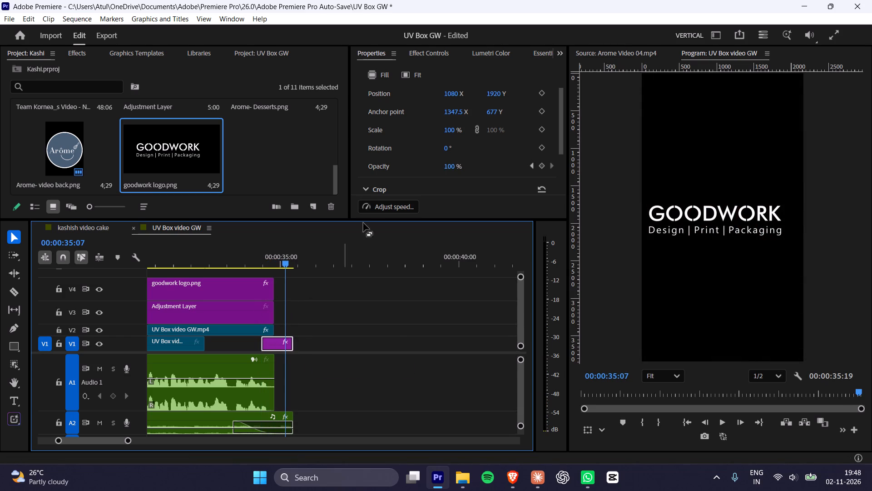
left_click_drag(450, 131, 434, 135)
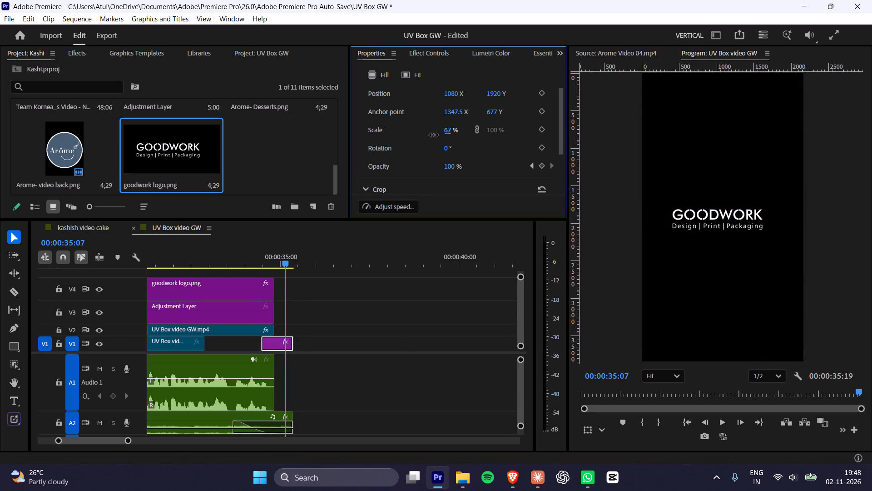
left_click_drag(434, 135, 431, 136)
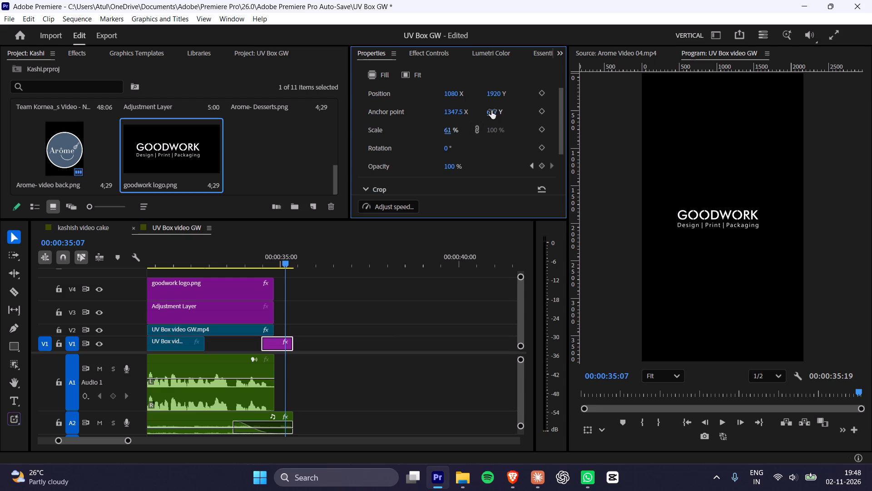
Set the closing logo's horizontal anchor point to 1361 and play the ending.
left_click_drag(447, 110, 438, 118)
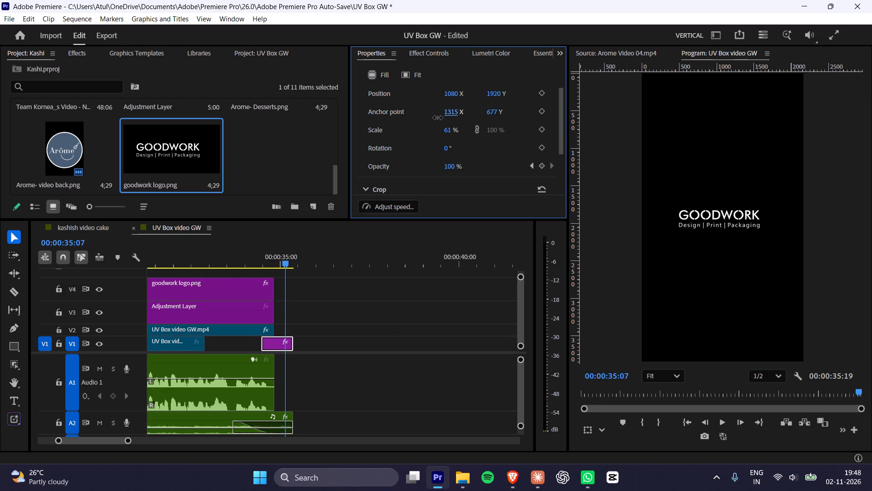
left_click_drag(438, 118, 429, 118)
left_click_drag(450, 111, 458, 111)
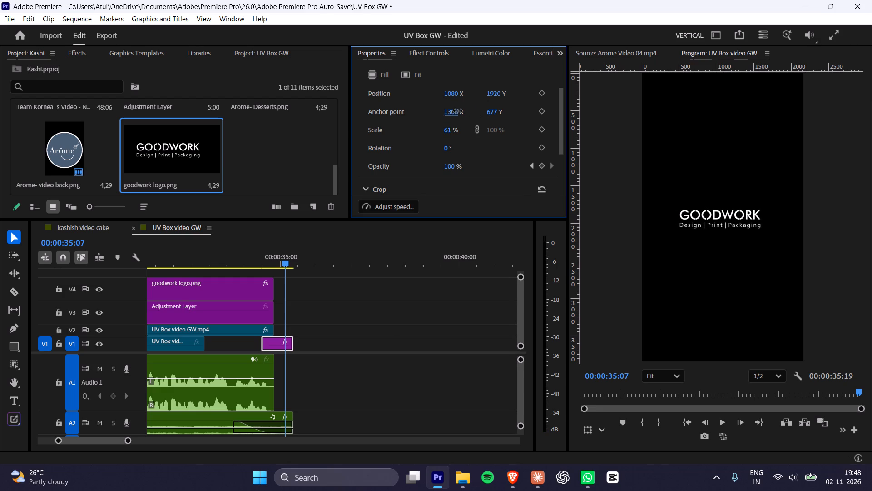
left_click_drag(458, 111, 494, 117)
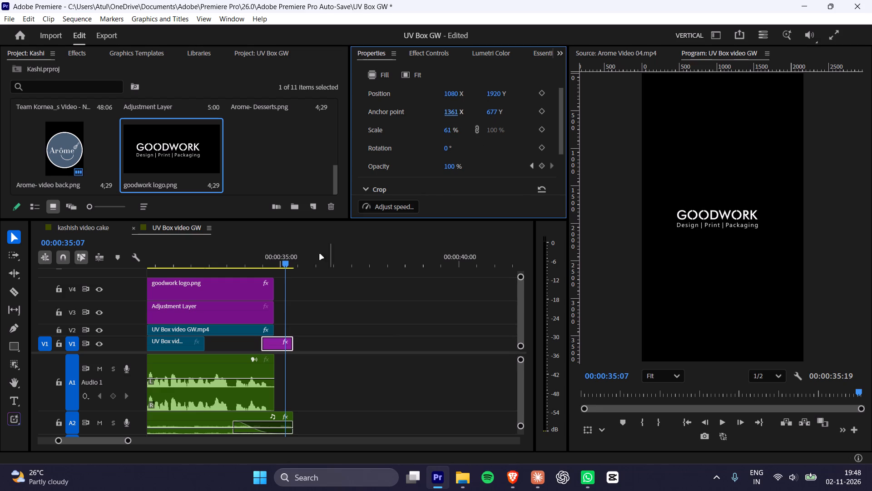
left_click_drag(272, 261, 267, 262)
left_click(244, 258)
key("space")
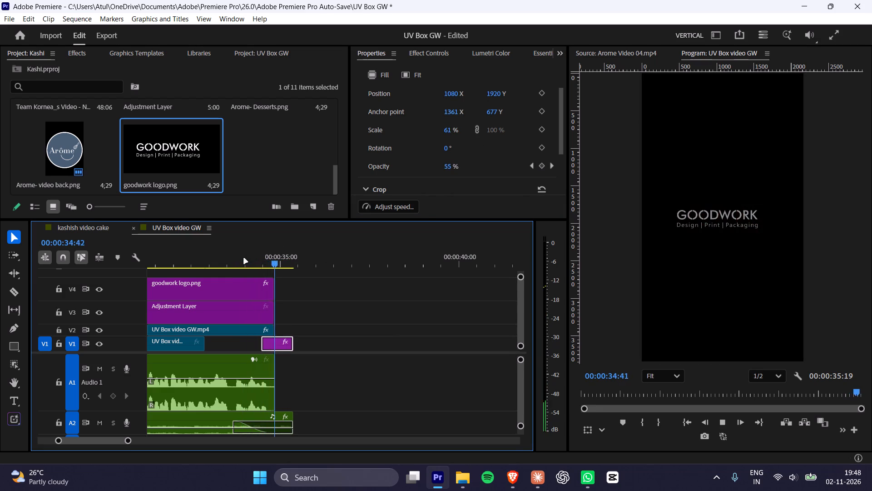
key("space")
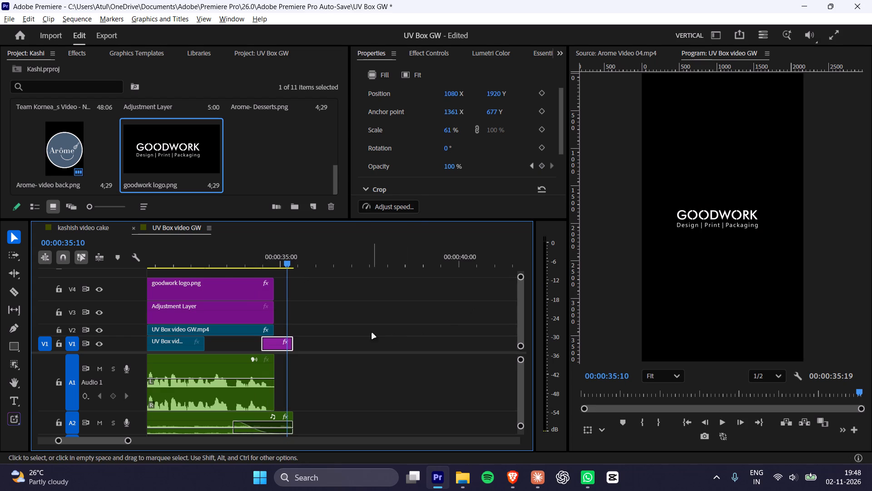
Set the closing logo's horizontal anchor point to 1282 and play the ending.
scroll(672, 278, "down", 9, "alt")
scroll(697, 286, "up", 2, "alt")
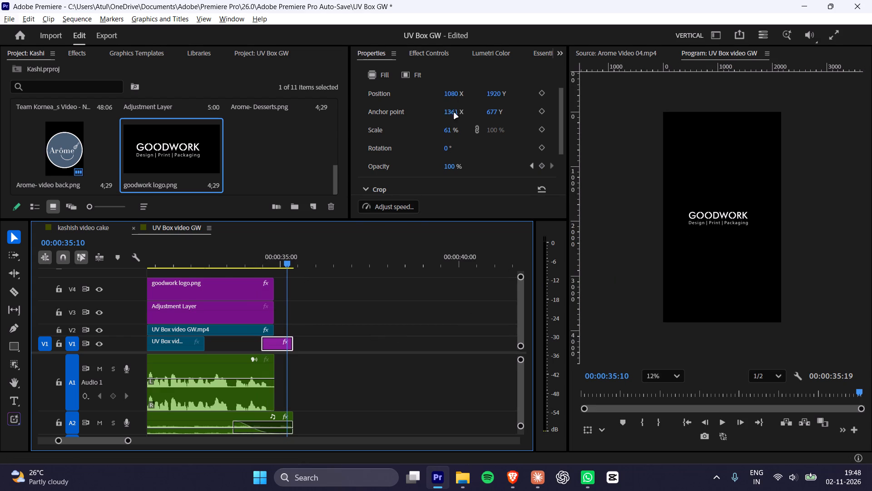
left_click_drag(453, 111, 428, 119)
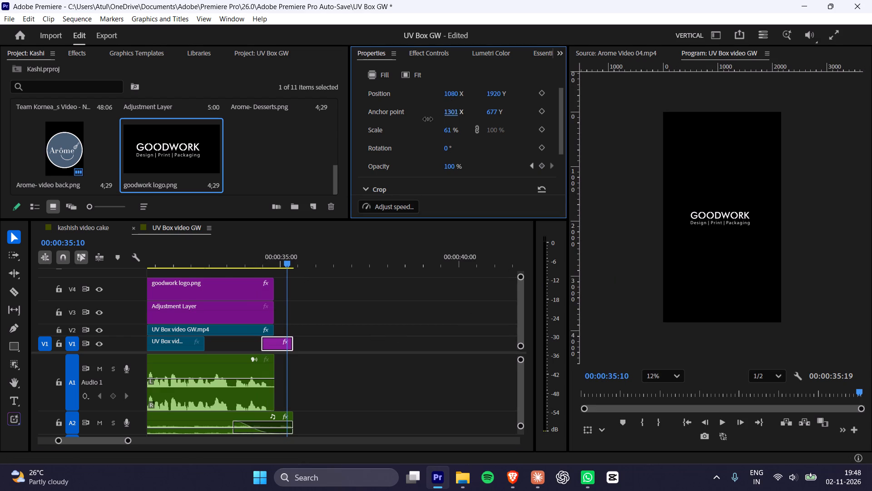
left_click_drag(428, 119, 419, 120)
left_click(252, 256)
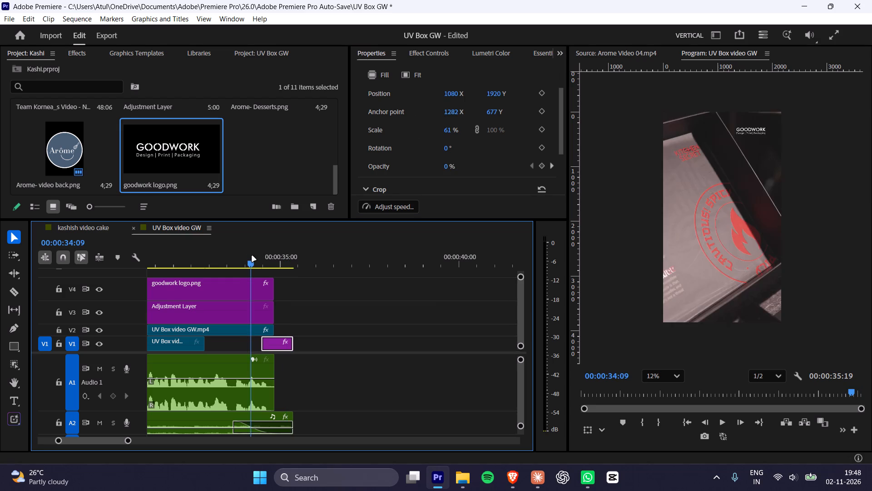
key("space")
Play the sequence from its start to about 00:00:15:40 and return to 00:00:11:41.
key("space")
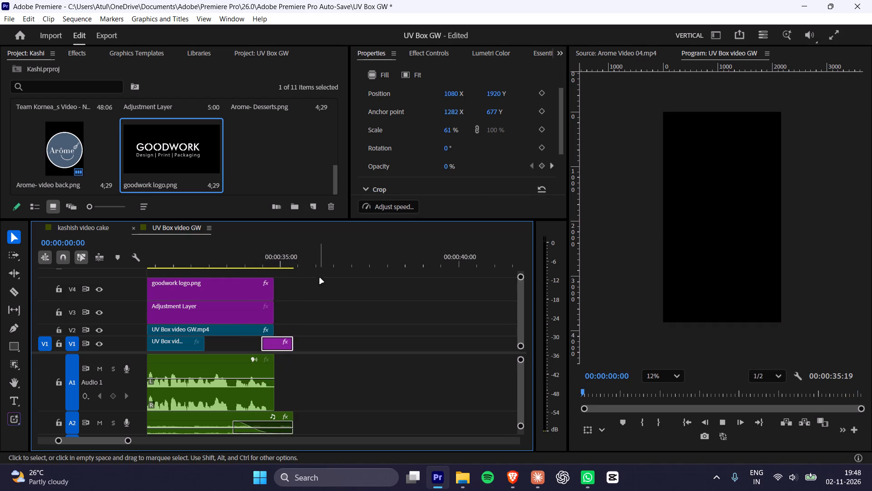
scroll(323, 328, "down", 8, "alt")
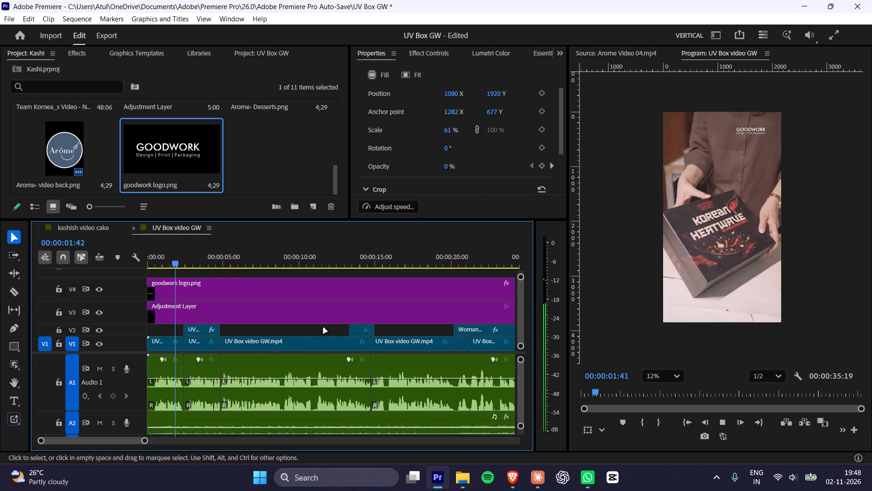
scroll(322, 333, "down", 11, "alt")
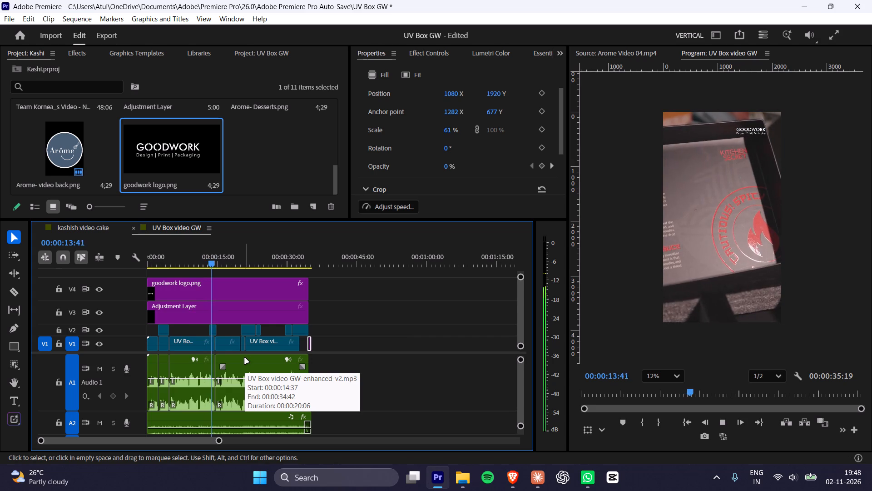
key("space")
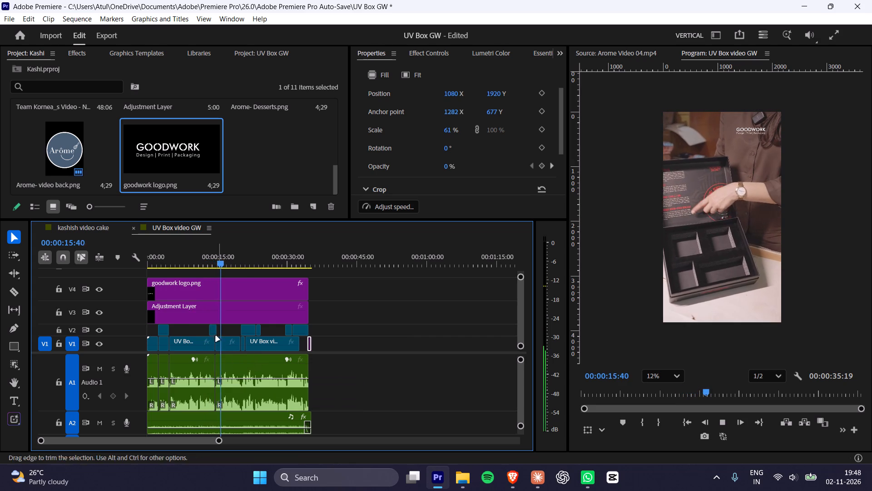
left_click(204, 254)
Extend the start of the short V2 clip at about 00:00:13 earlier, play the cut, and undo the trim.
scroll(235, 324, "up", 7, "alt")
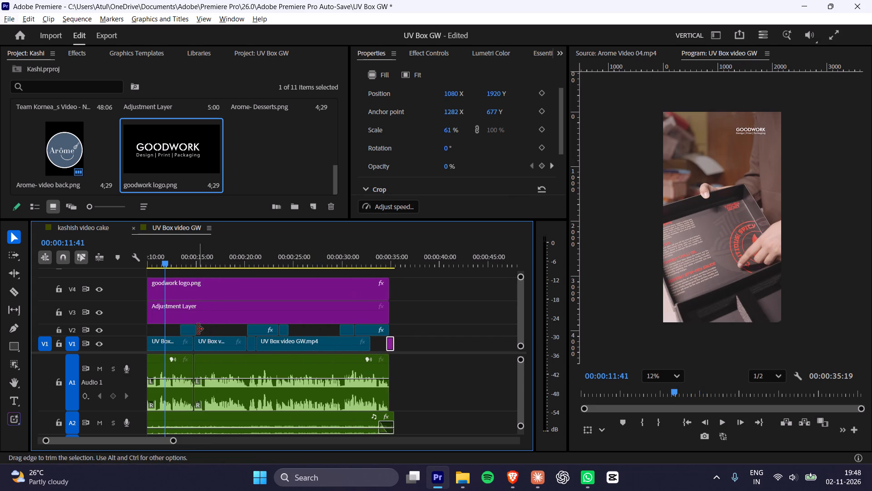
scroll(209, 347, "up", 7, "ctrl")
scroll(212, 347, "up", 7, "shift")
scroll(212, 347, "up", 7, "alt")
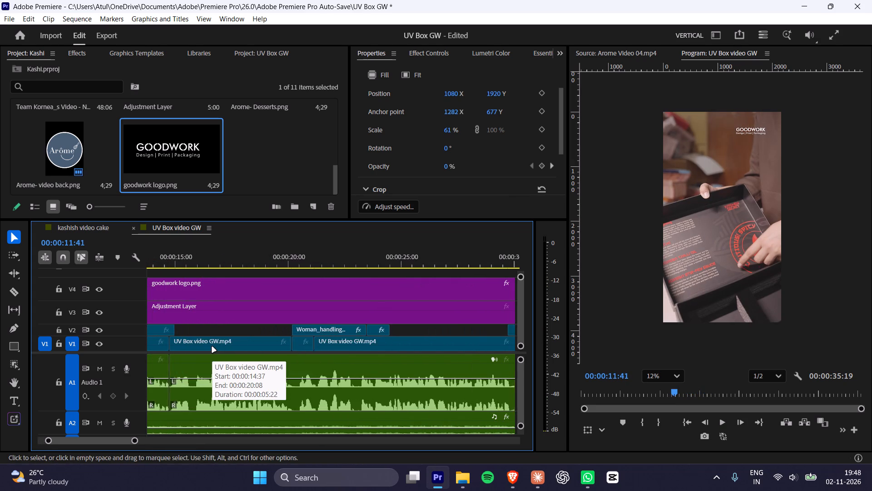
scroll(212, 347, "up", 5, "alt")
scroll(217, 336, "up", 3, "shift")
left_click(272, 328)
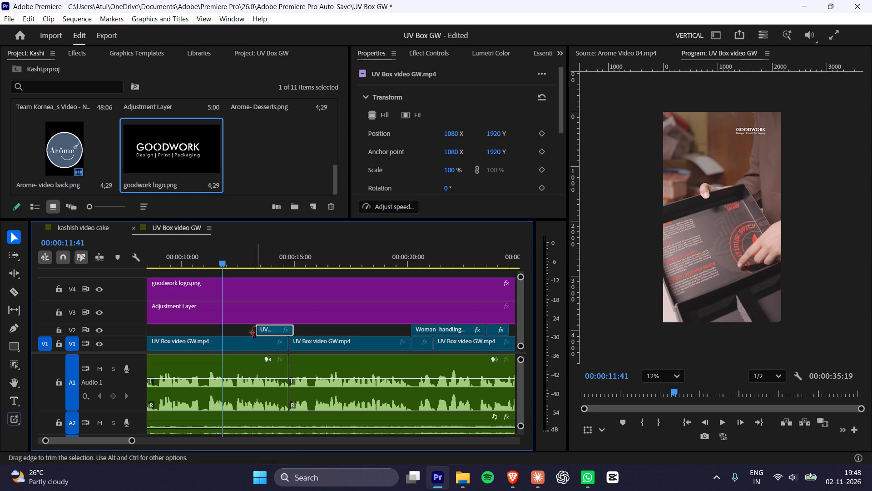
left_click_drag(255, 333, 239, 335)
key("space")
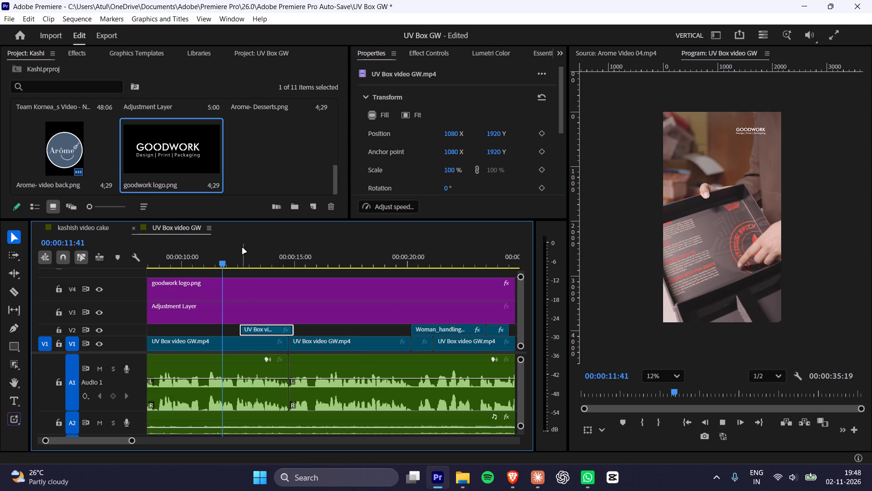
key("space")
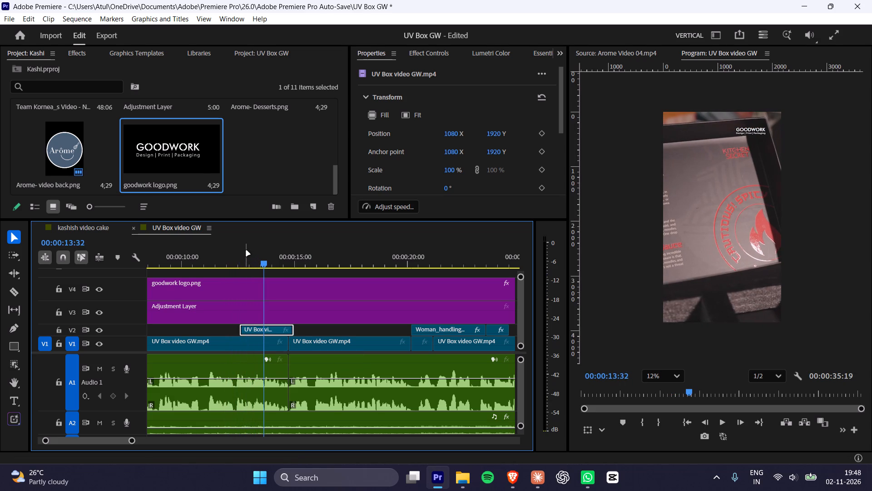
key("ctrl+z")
Move the short V2 clip earlier to start at about 00:00:12:20, extend its end past 00:00:15, and play it.
left_click_drag(269, 331, 251, 335)
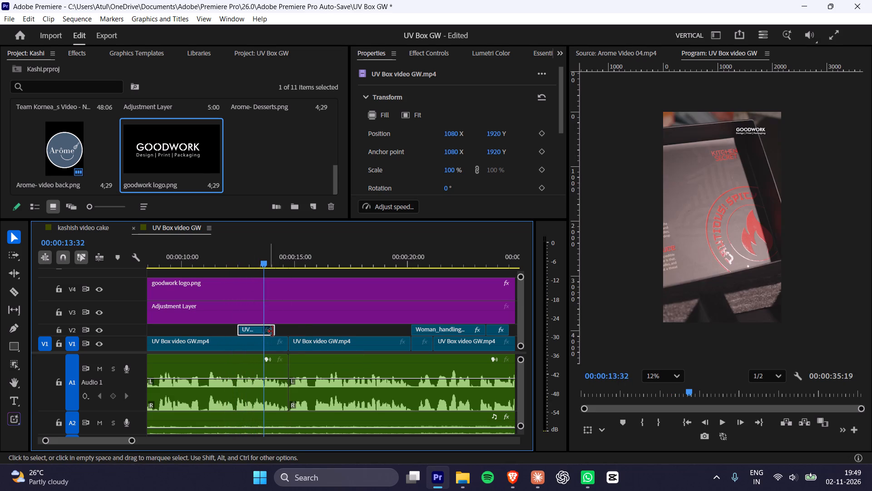
left_click_drag(276, 331, 300, 329)
key("space")
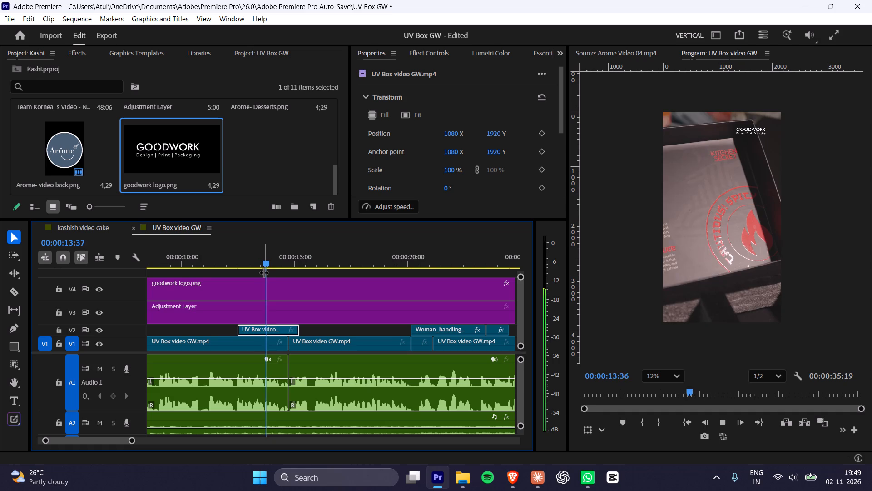
key("space")
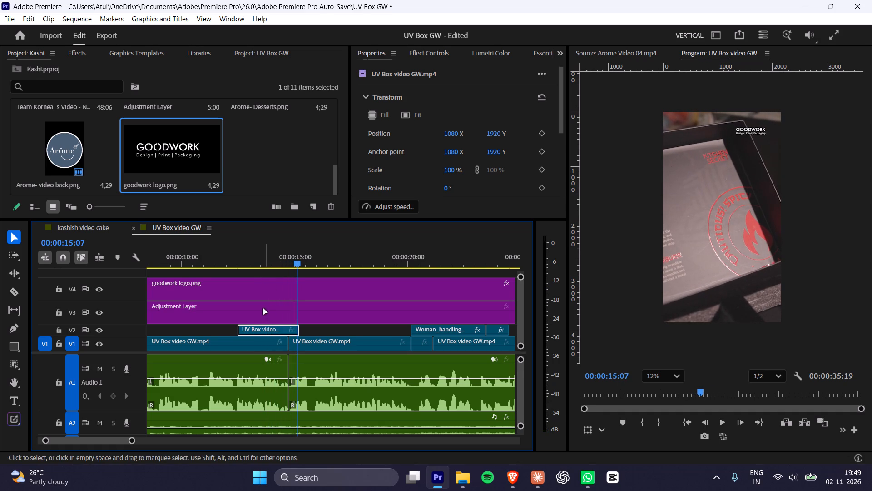
Shift the same V2 clip earlier to start at about 00:00:12, extend its end to about 00:00:15, and play from about 00:00:11.
left_click_drag(265, 328, 253, 331)
left_click(218, 265)
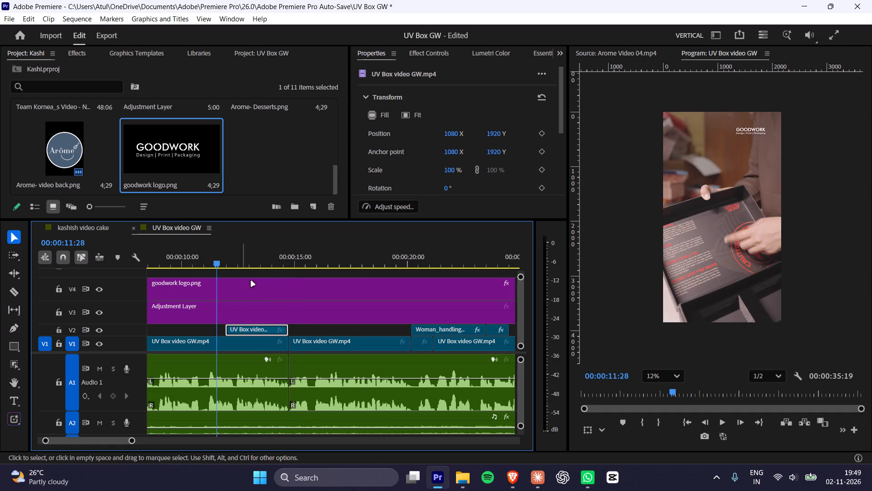
key("space")
left_click_drag(288, 331, 302, 331)
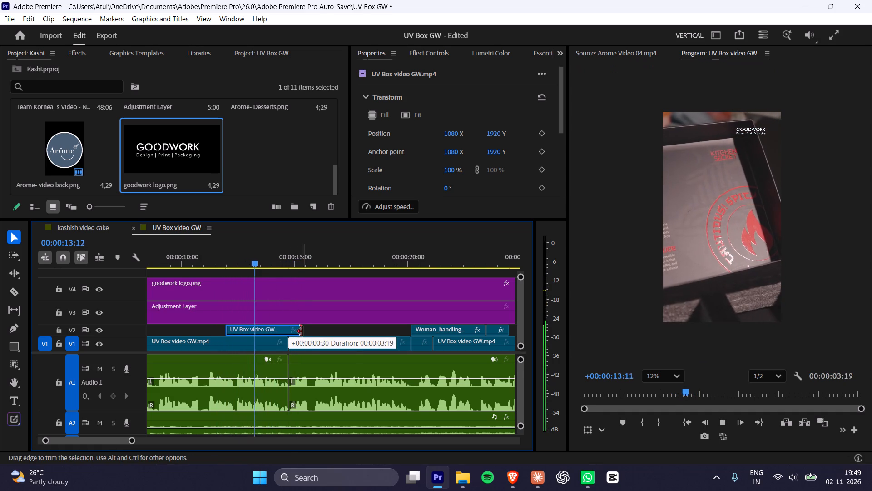
left_click_drag(302, 331, 297, 332)
left_click(201, 259)
key("space")
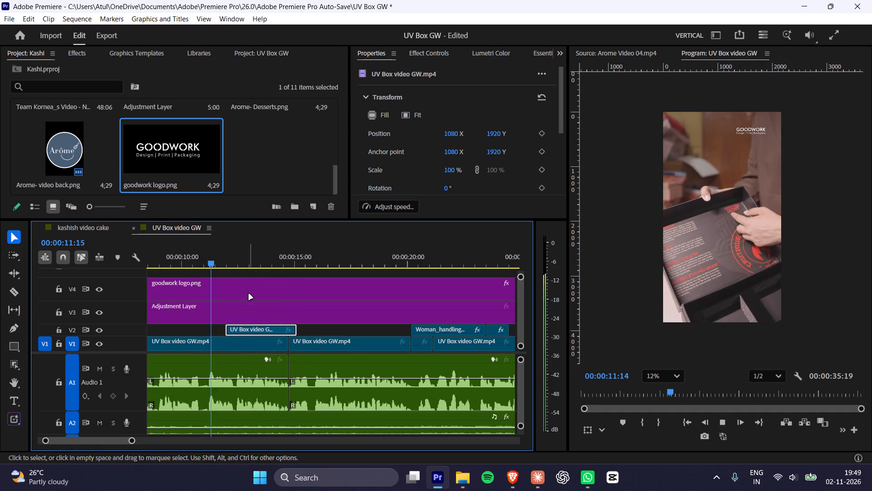
Review the sequence between about 00:00:22:42 and 00:00:27:11, and play the remaining footage to about 00:00:33.
scroll(291, 361, "down", 11, "alt")
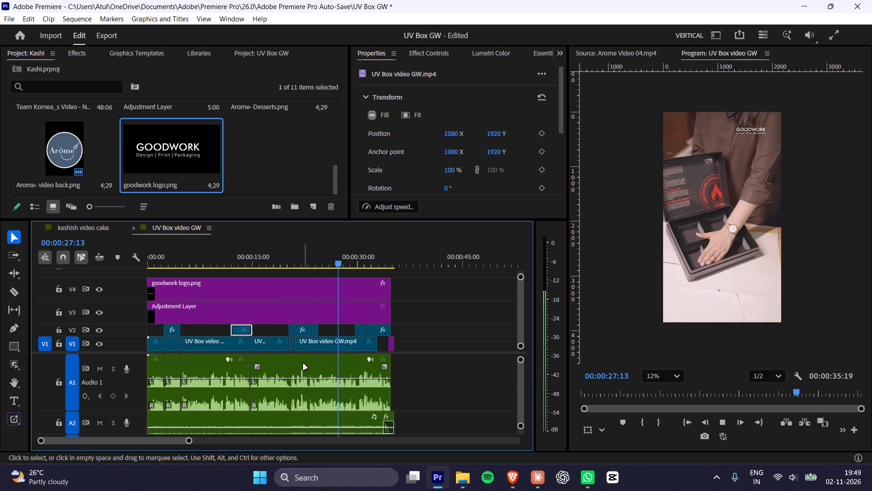
left_click_drag(308, 262, 310, 262)
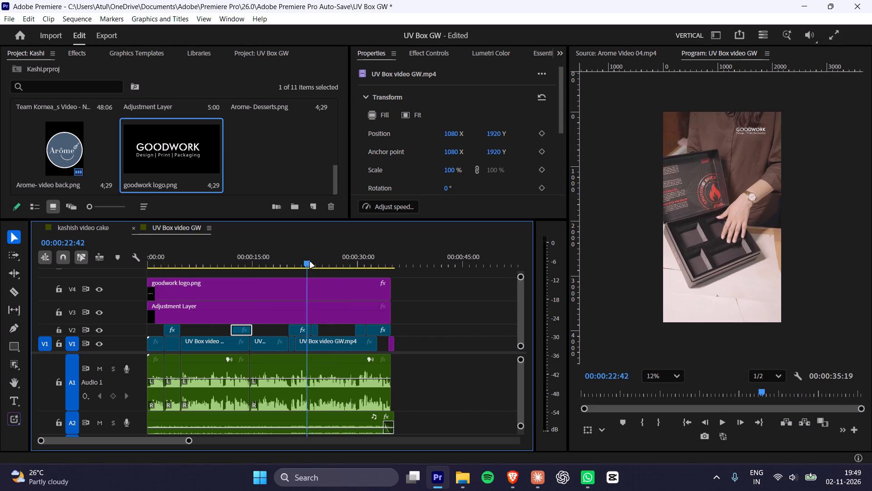
left_click_drag(310, 262, 340, 269)
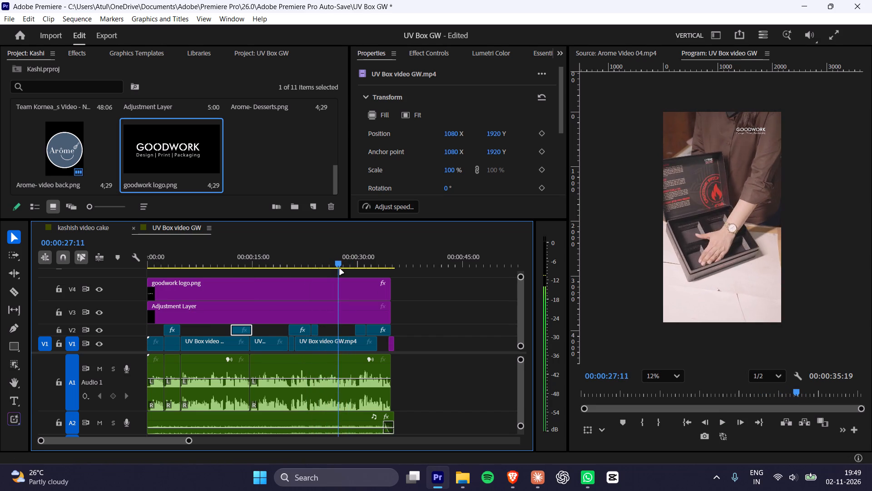
left_click_drag(340, 269, 317, 274)
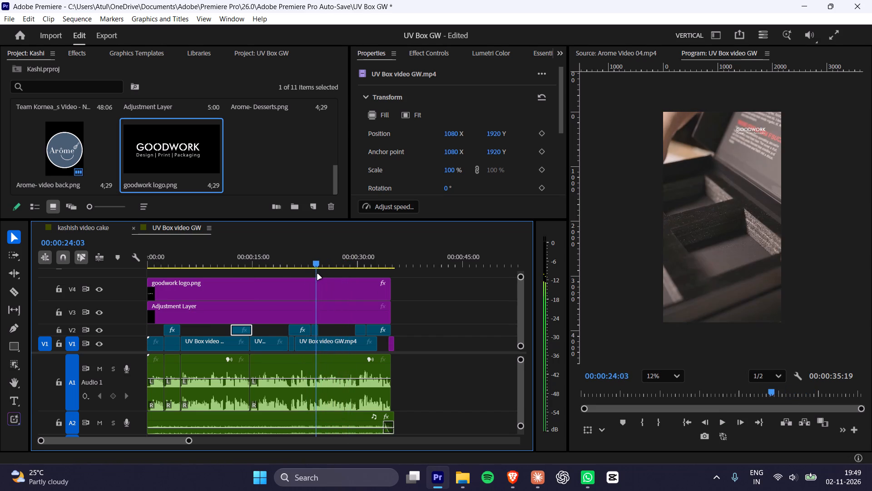
left_click_drag(317, 274, 336, 276)
key("space")
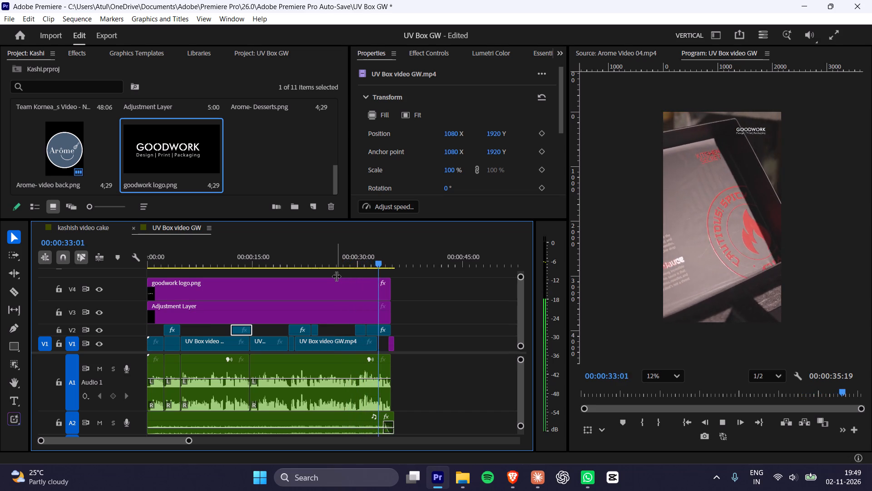
key("space")
Return to the sequence start and examine the V3 adjustment layer's motion, crop and opacity settings.
left_click_drag(242, 261, 0, 314)
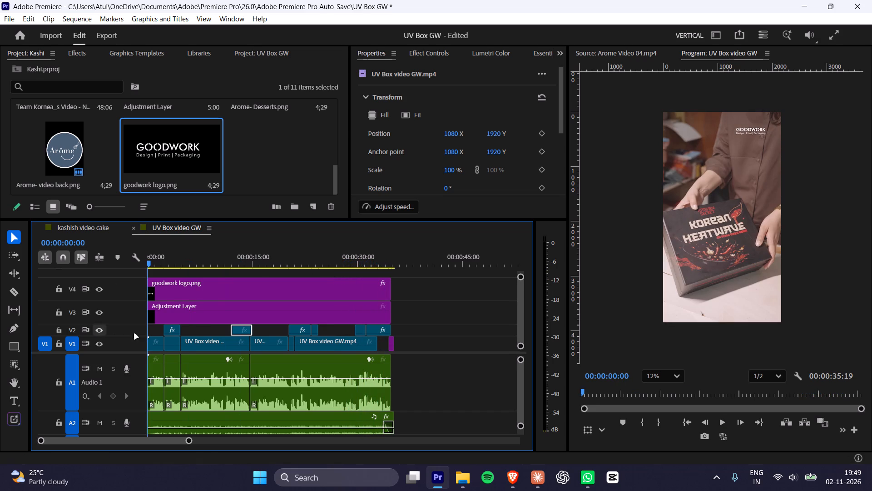
left_click(167, 317)
scroll(444, 152, "down", 3)
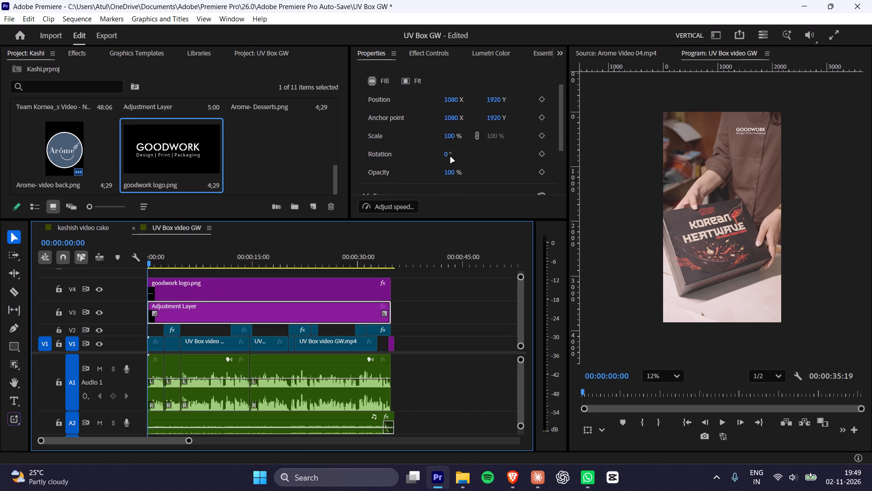
scroll(463, 155, "up", 2)
left_click(418, 54)
scroll(409, 125, "down", 2)
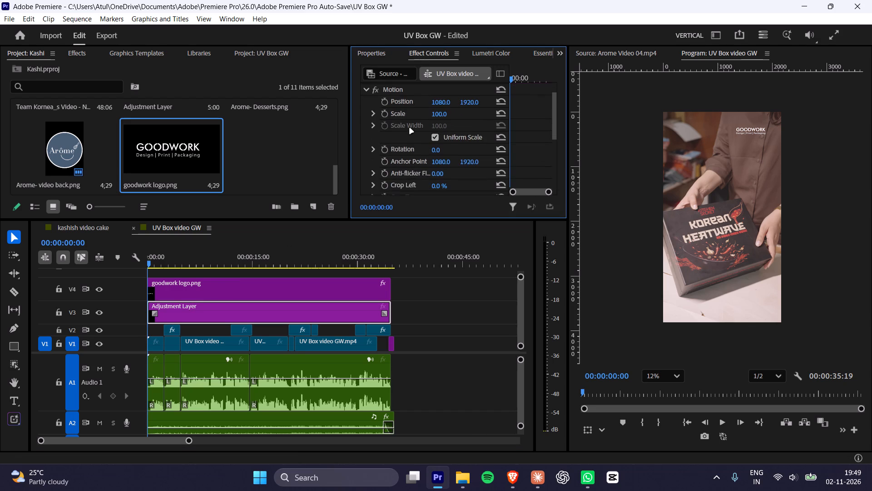
scroll(410, 128, "down", 12)
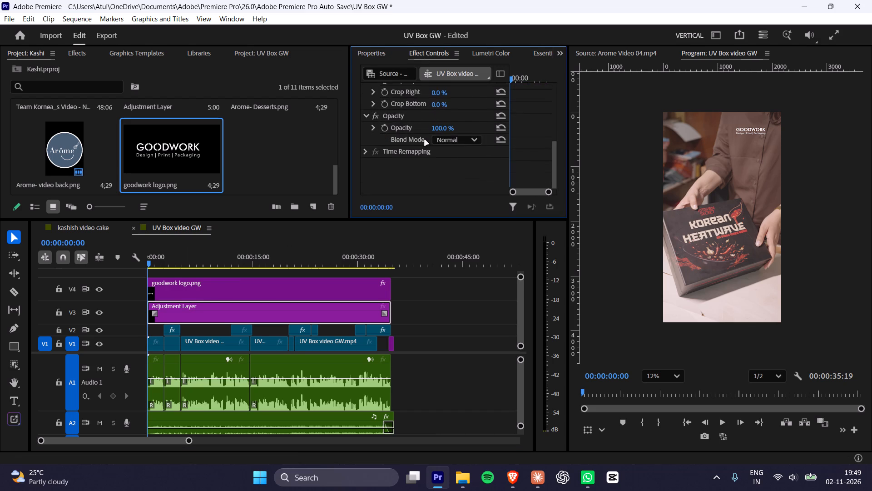
scroll(417, 144, "up", 11)
scroll(410, 150, "down", 1)
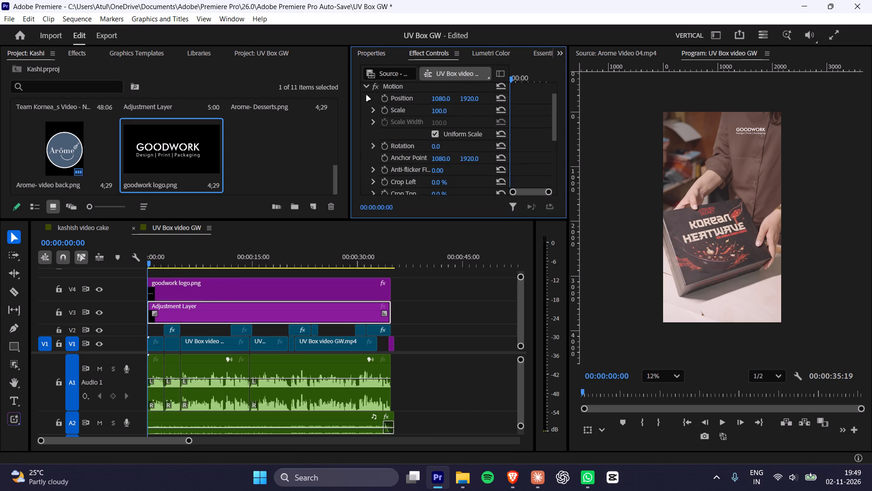
Find the Transform video effect, apply it to the adjustment layer on V3, and clear the effects search.
left_click(69, 54)
left_click(64, 72)
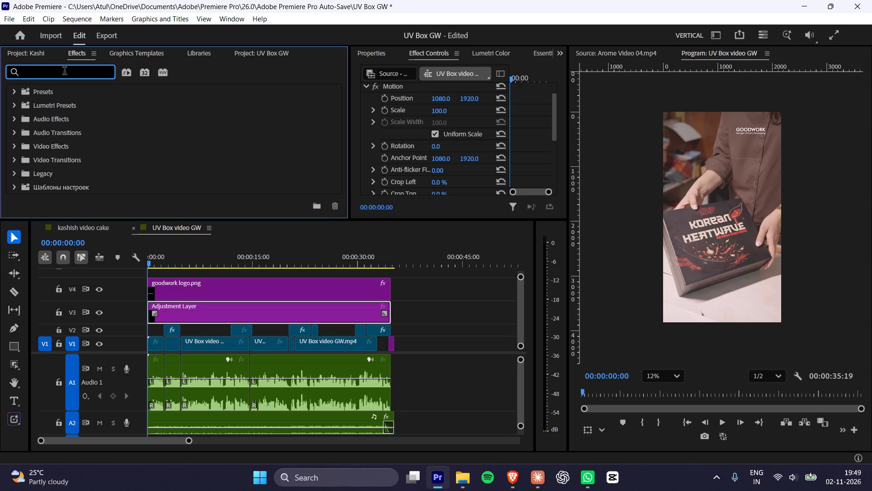
type("TRANSFORM")
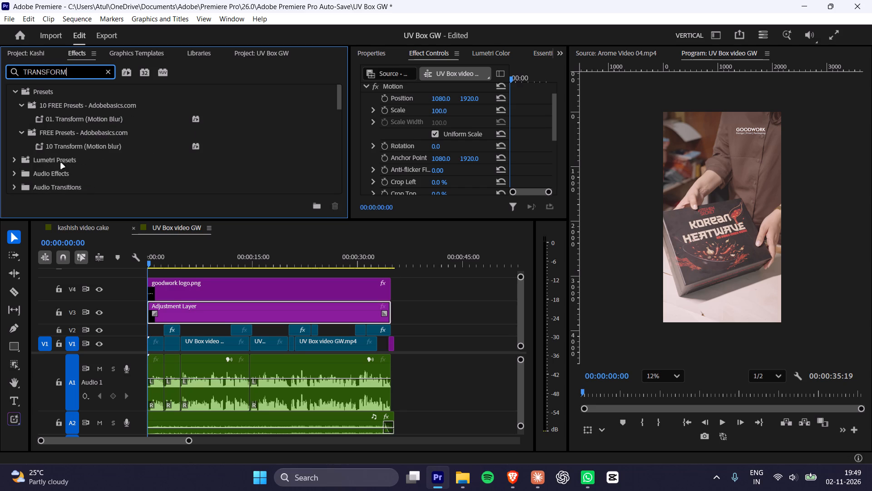
scroll(61, 136, "down", 10)
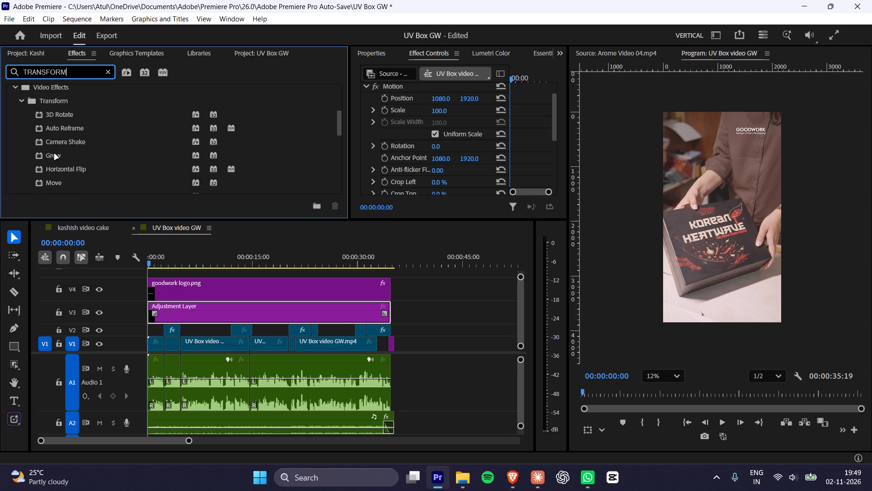
scroll(54, 154, "down", 9)
left_click_drag(53, 148, 164, 337)
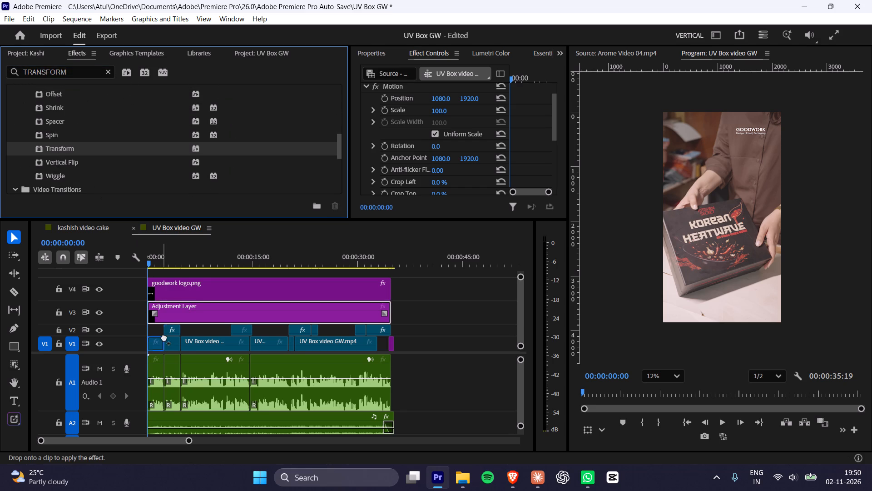
left_click_drag(164, 337, 186, 306)
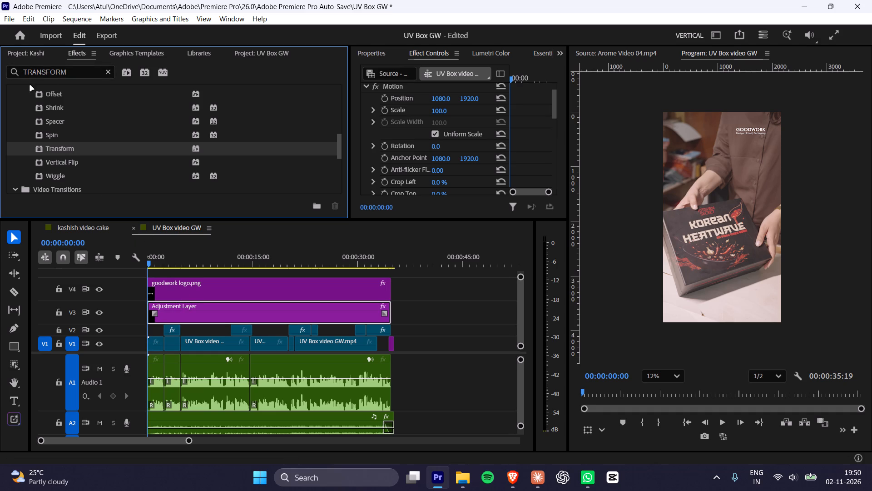
left_click(106, 71)
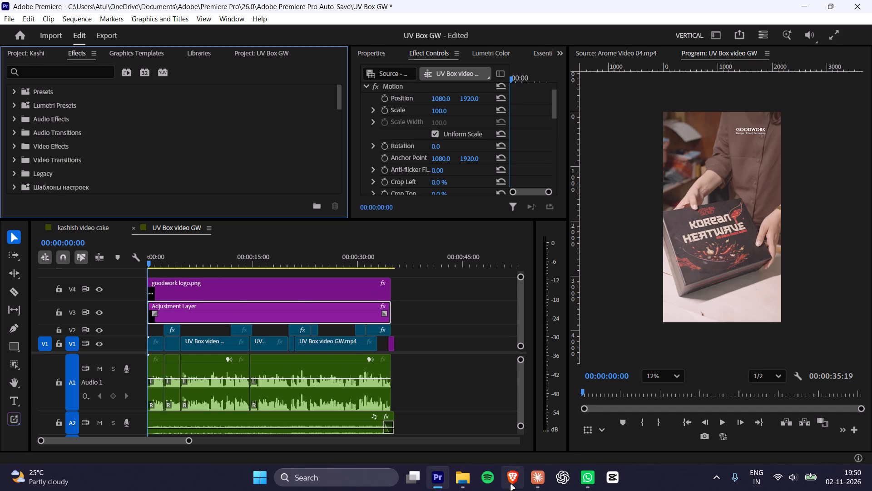
Play the sequence from the start to about 00:00:03:25, return to the start and replay the opening.
left_click_drag(194, 265, 56, 267)
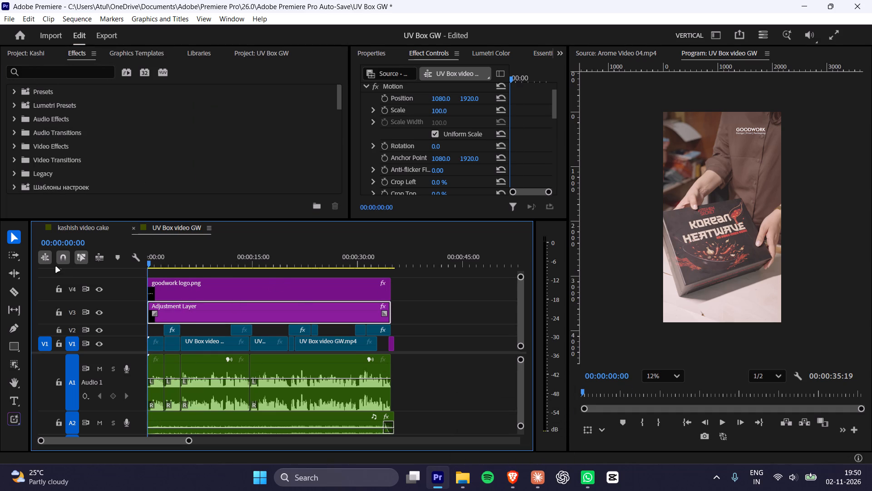
key("space")
key("space")
key("space")
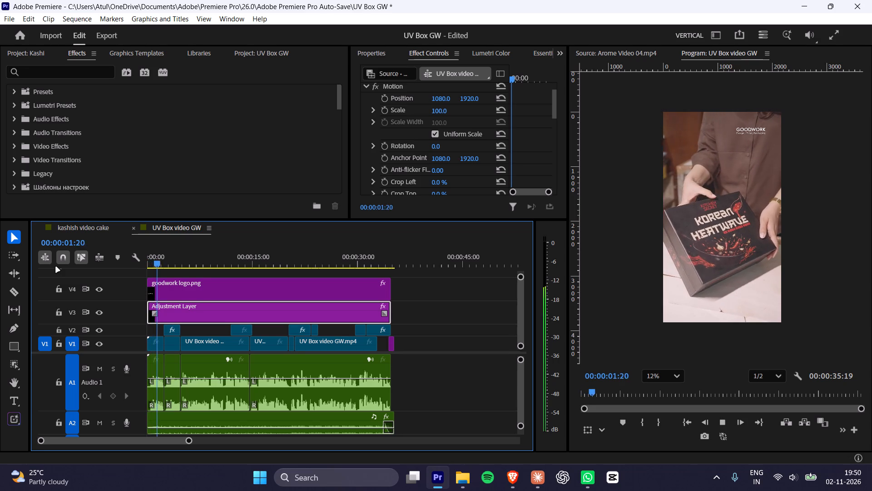
key("space")
key("space")
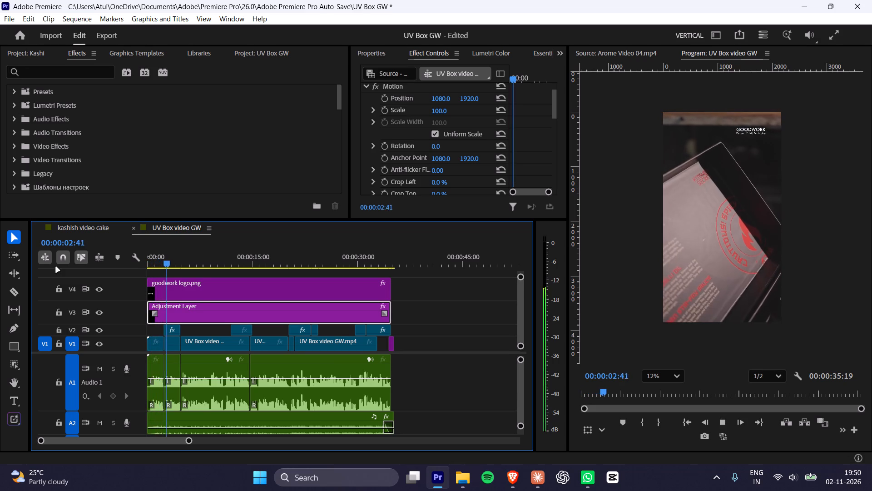
key("space")
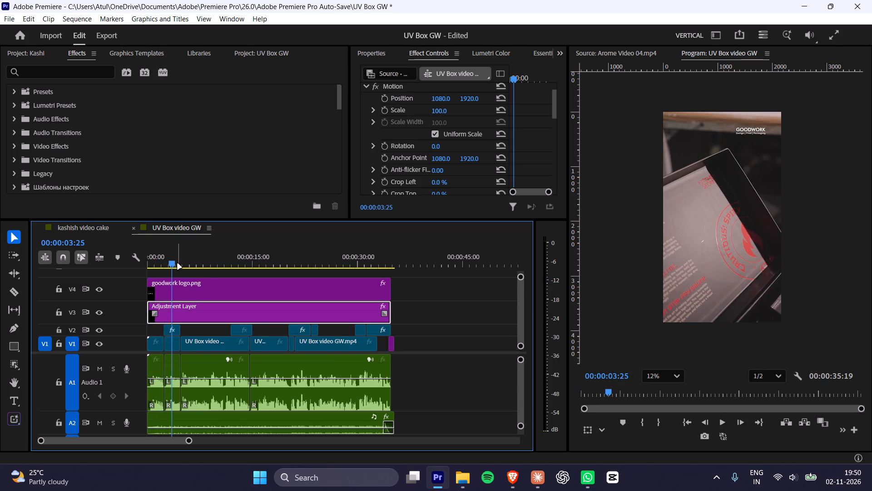
left_click_drag(178, 264, 27, 268)
key("space")
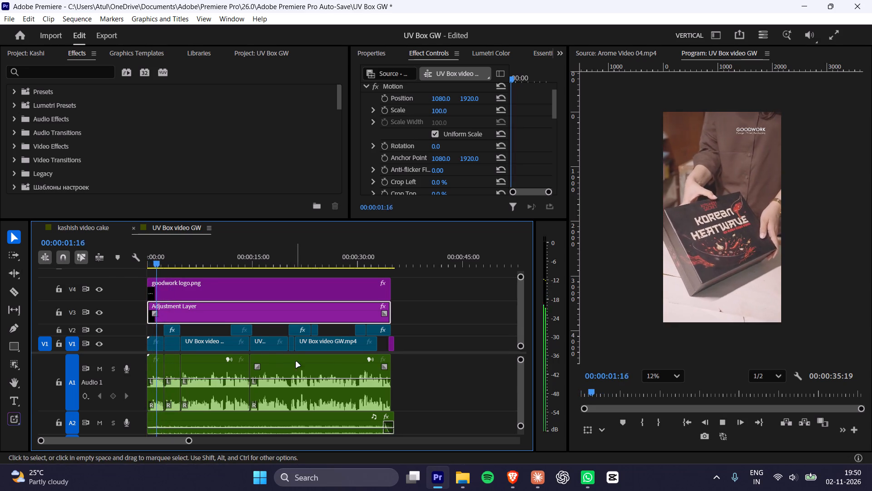